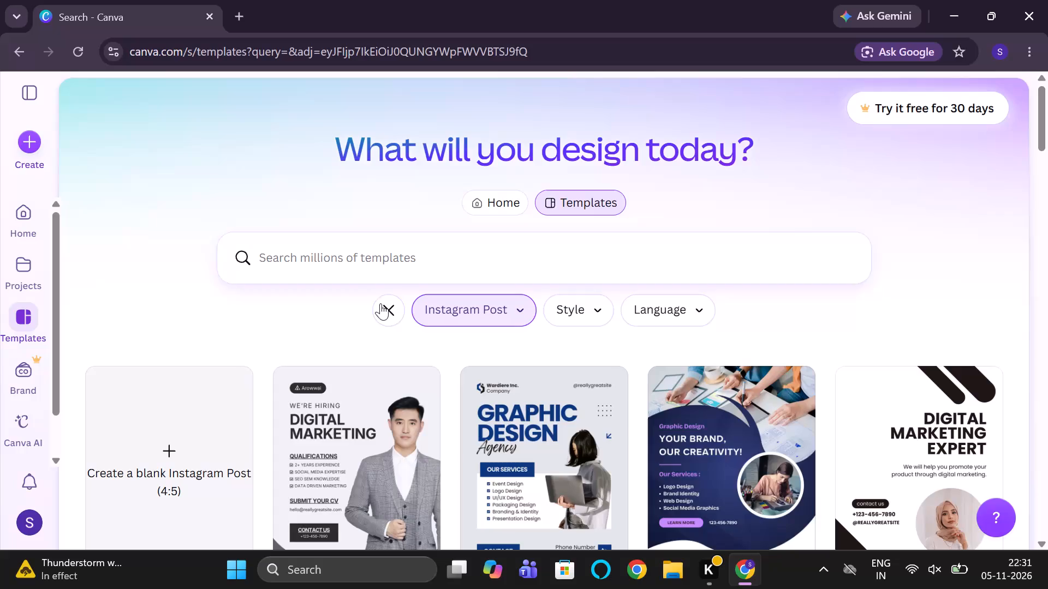
# Reopen the Instagram Post template category and create a blank Instagram Post (4:5) design.
pyautogui.click(377, 303)
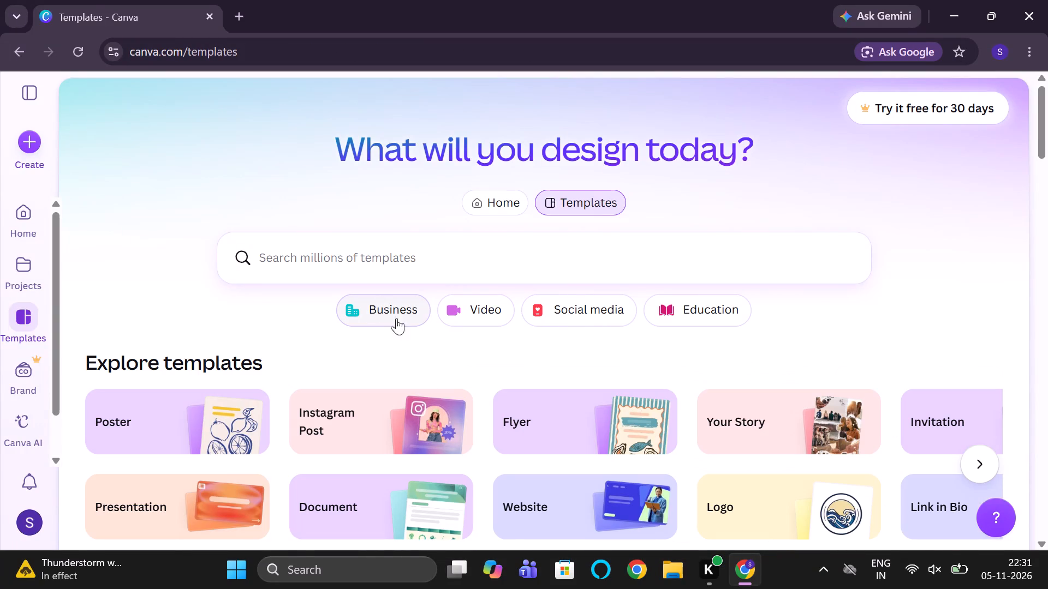
pyautogui.click(394, 426)
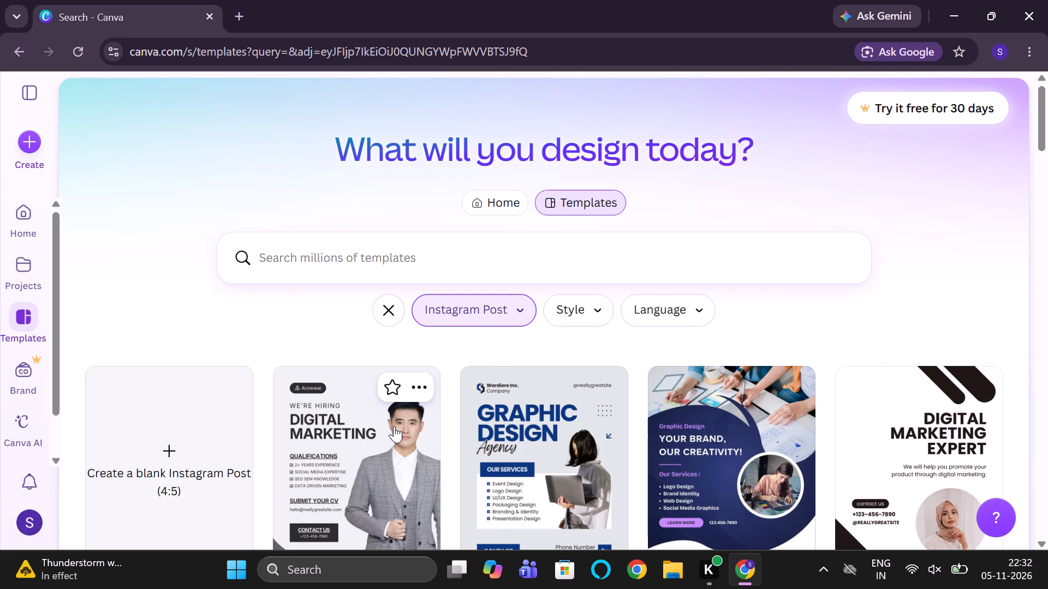
pyautogui.scroll(-1, 394, 426)
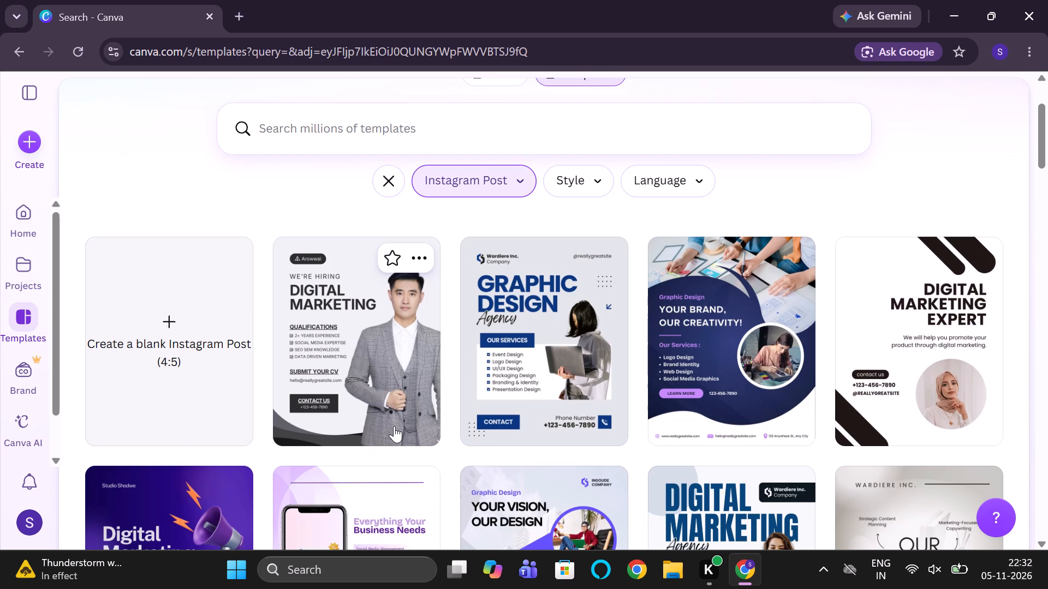
pyautogui.click(196, 338)
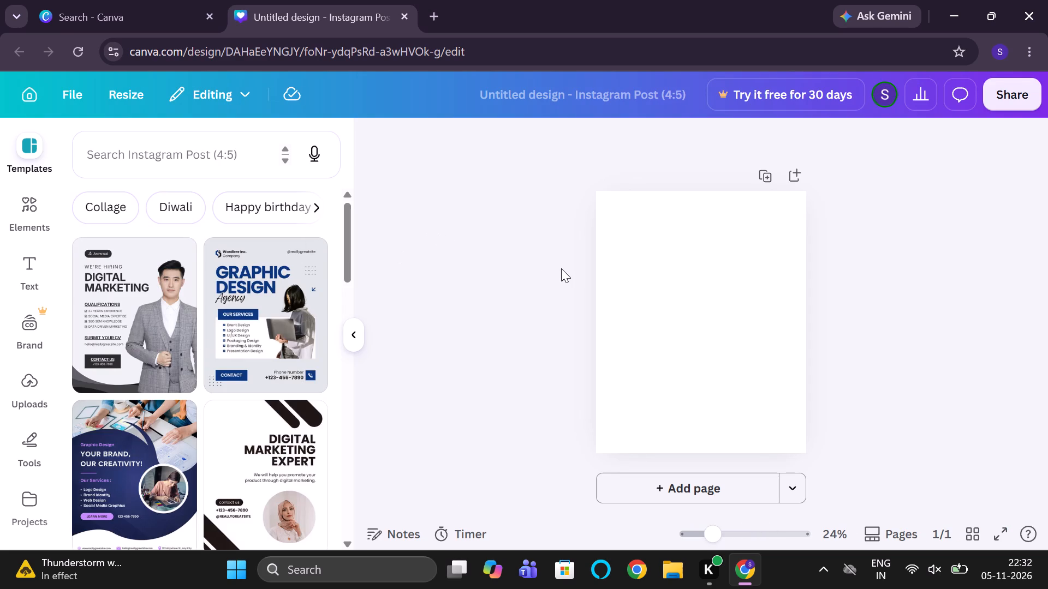
# Open the background colour choices for the blank page.
pyautogui.click(637, 296)
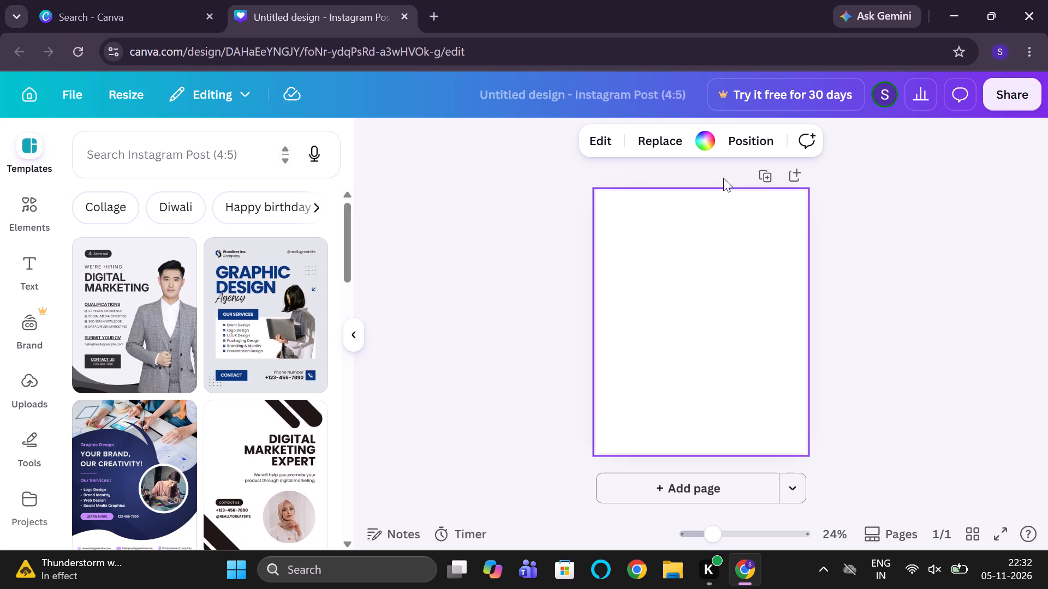
pyautogui.click(710, 141)
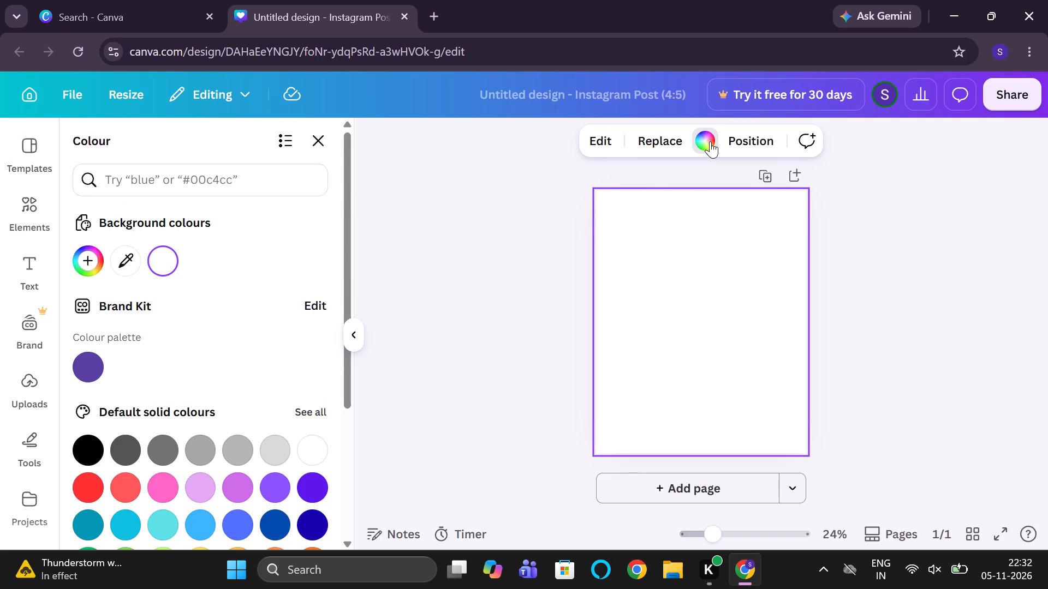
# Set the page background colour to #f5ebdd.
pyautogui.scroll(-1, 295, 402)
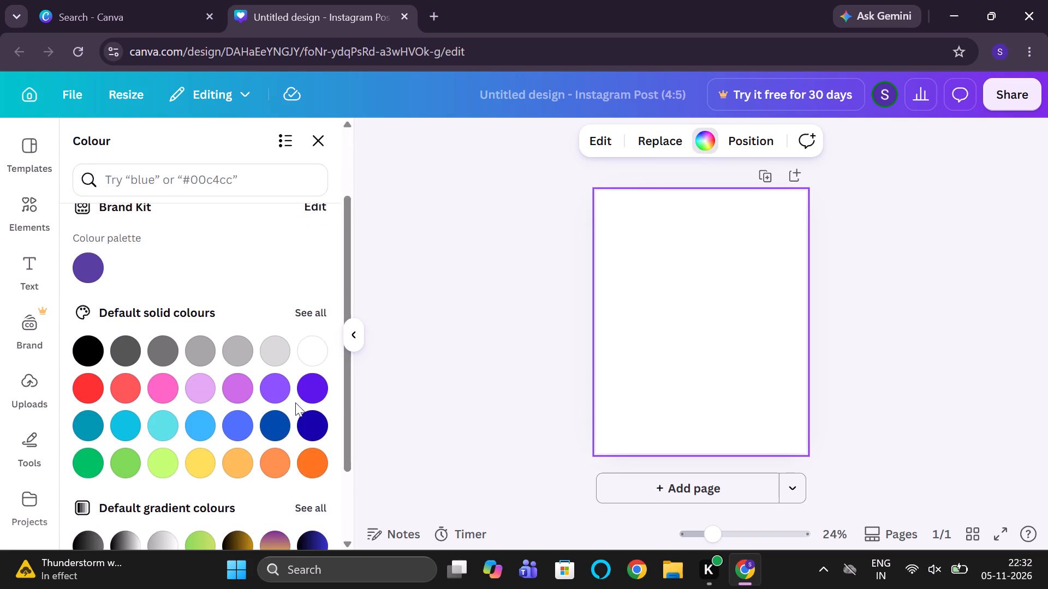
pyautogui.scroll(-4, 295, 402)
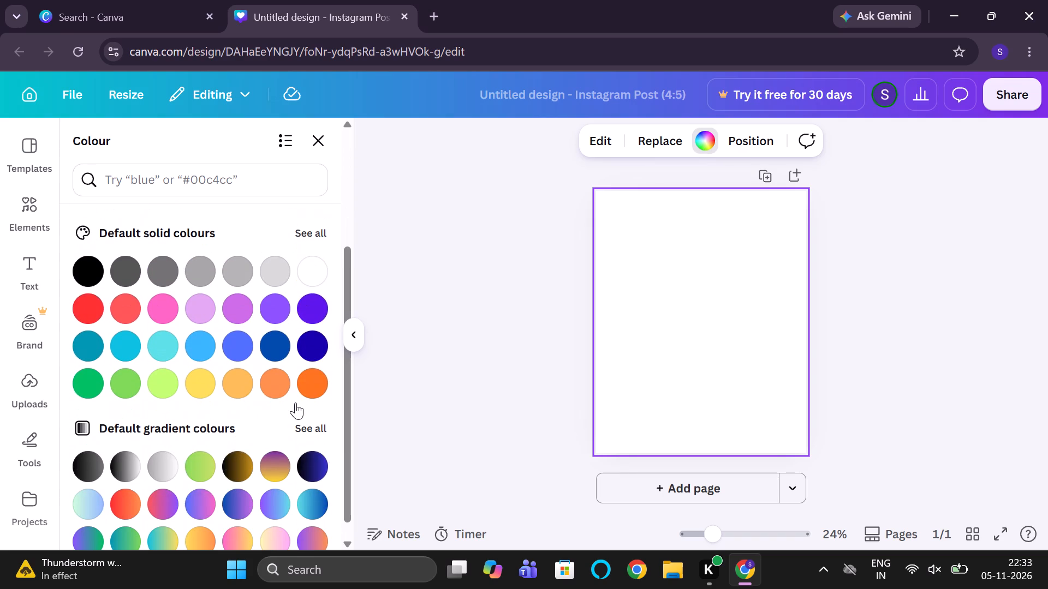
pyautogui.click(224, 182)
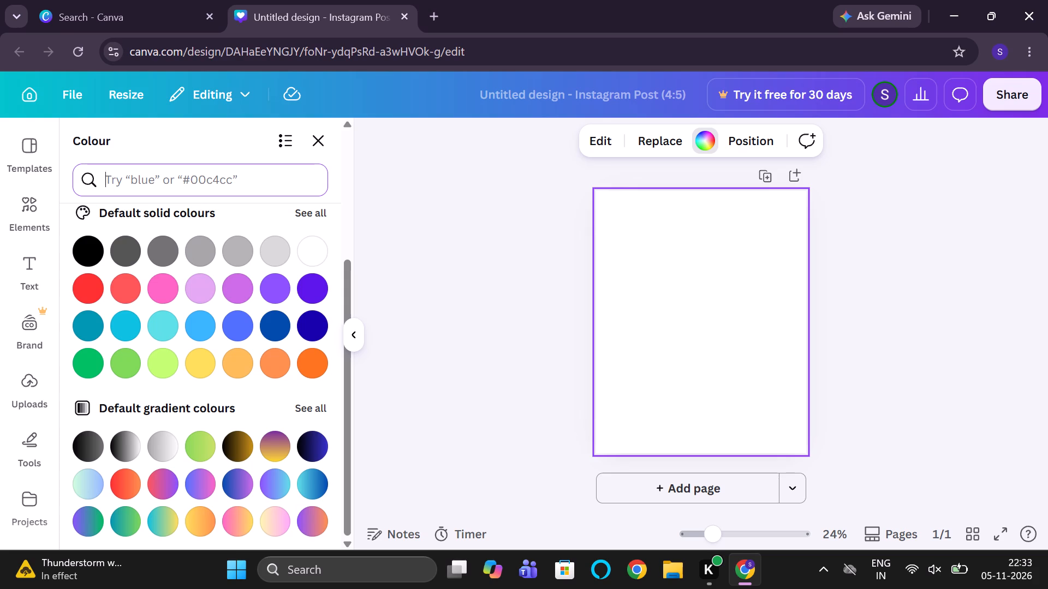
pyautogui.hotkey('shift', '#')
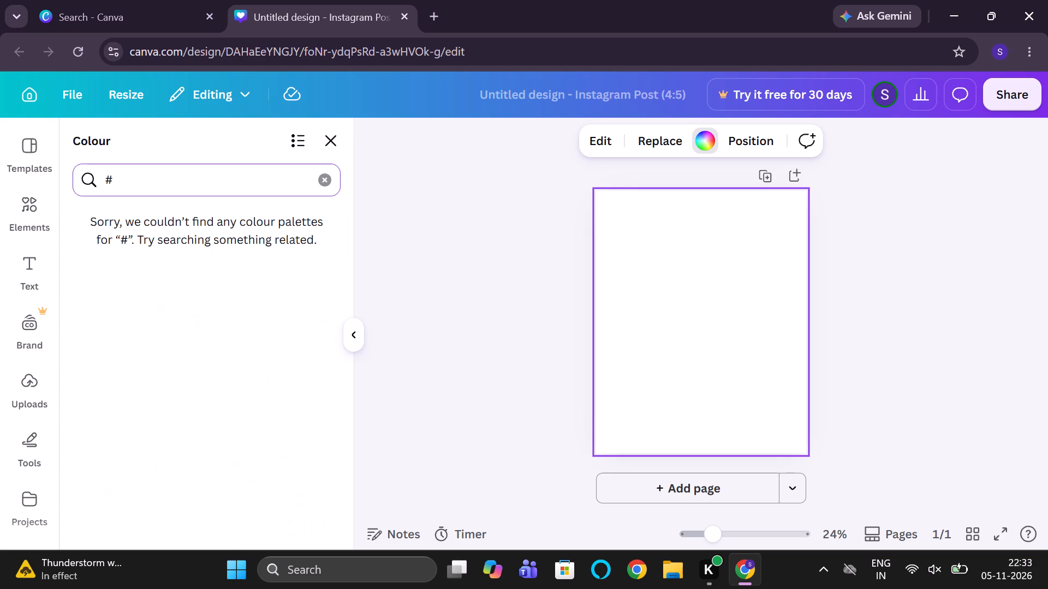
pyautogui.write('f5')
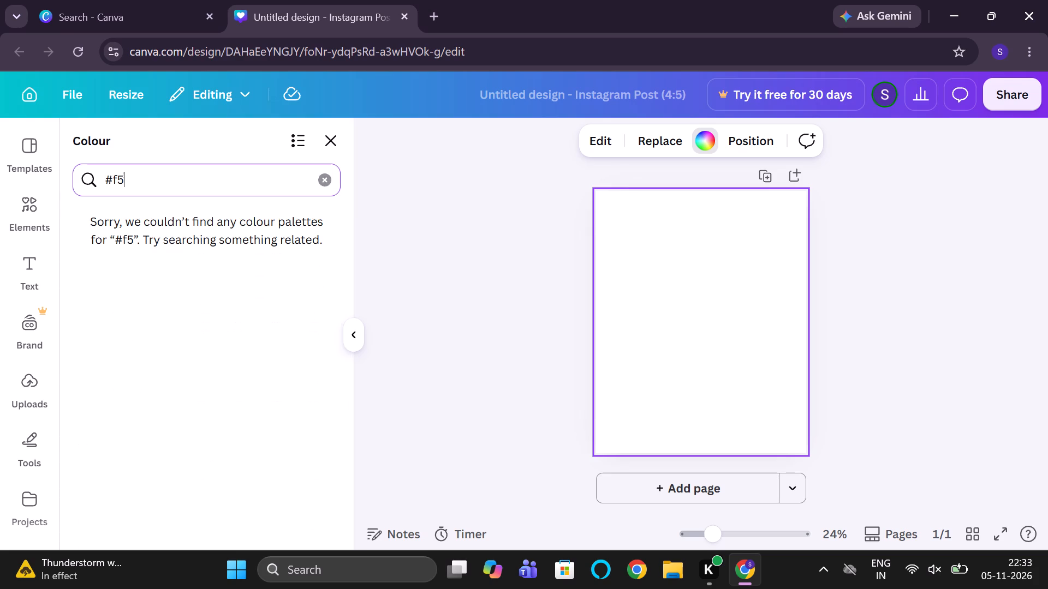
pyautogui.write('ebdd')
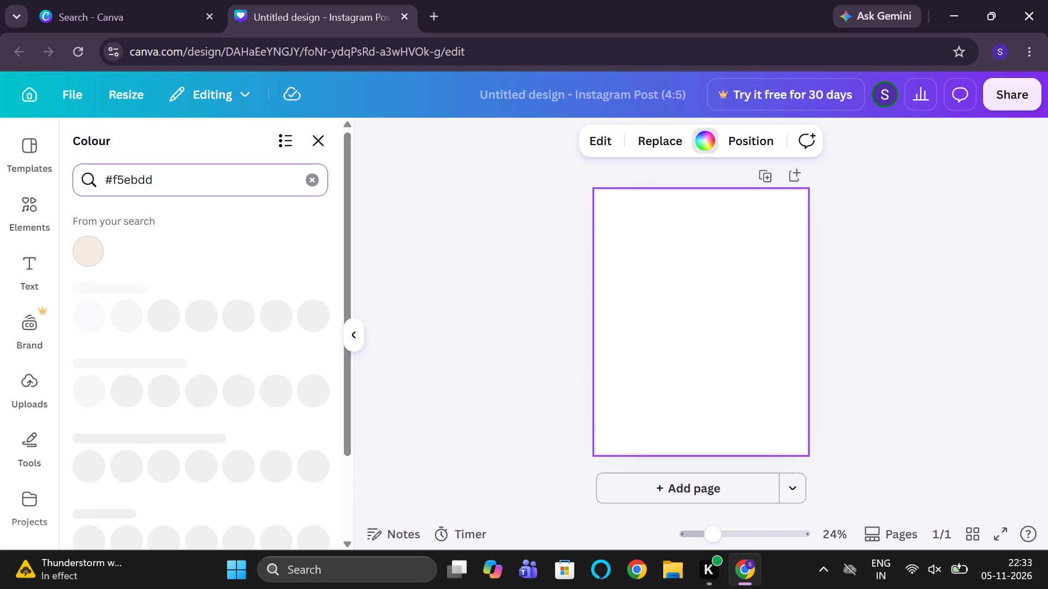
pyautogui.click(85, 255)
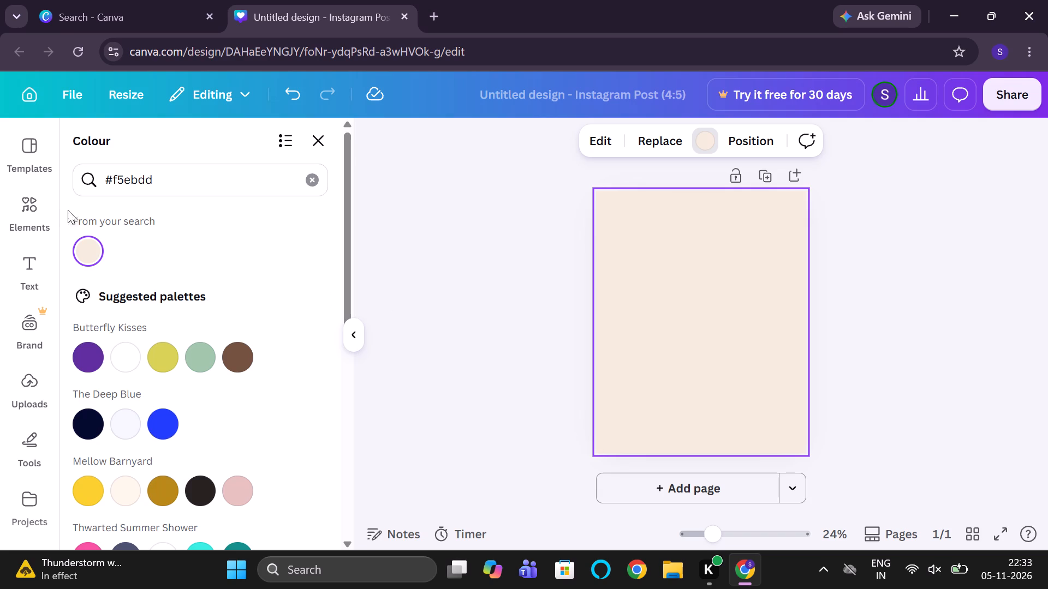
# Search the elements for "luxury perfume bottle" and browse only the photo results.
pyautogui.click(48, 214)
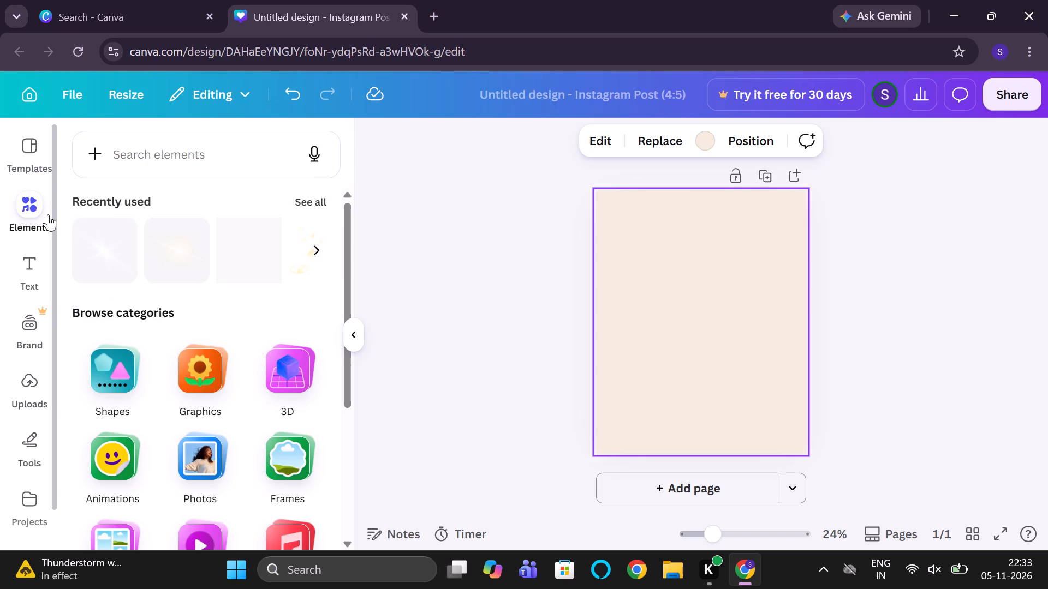
pyautogui.click(145, 155)
pyautogui.write('luxury')
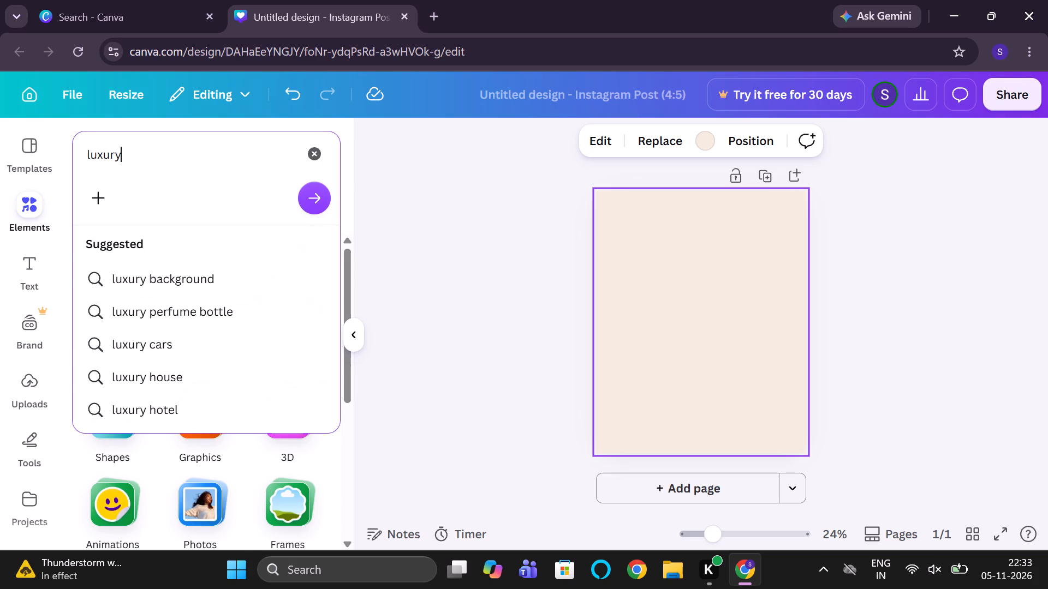
pyautogui.press('space')
pyautogui.write('per')
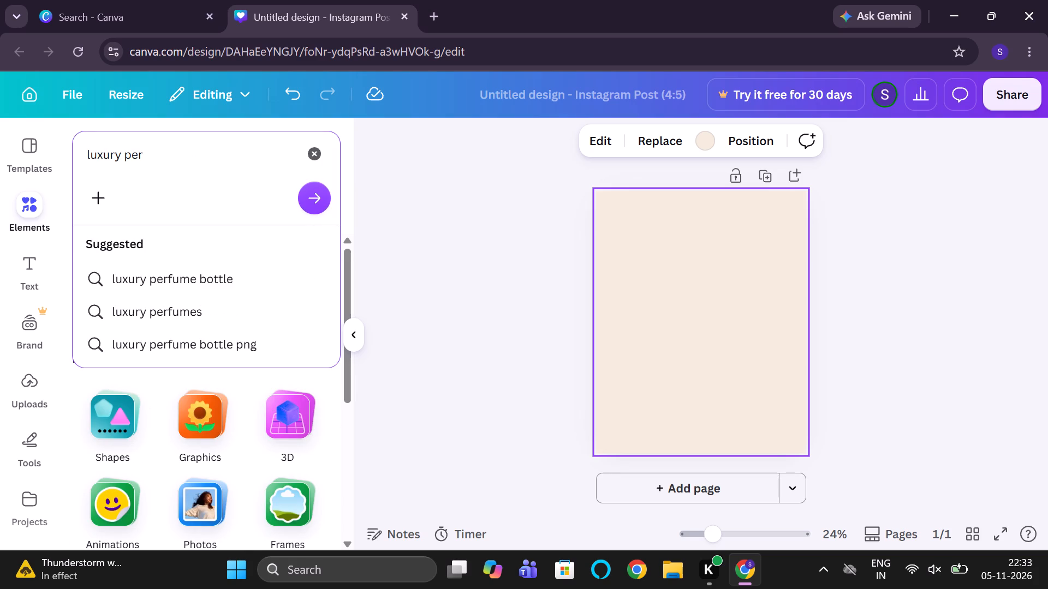
pyautogui.click(136, 272)
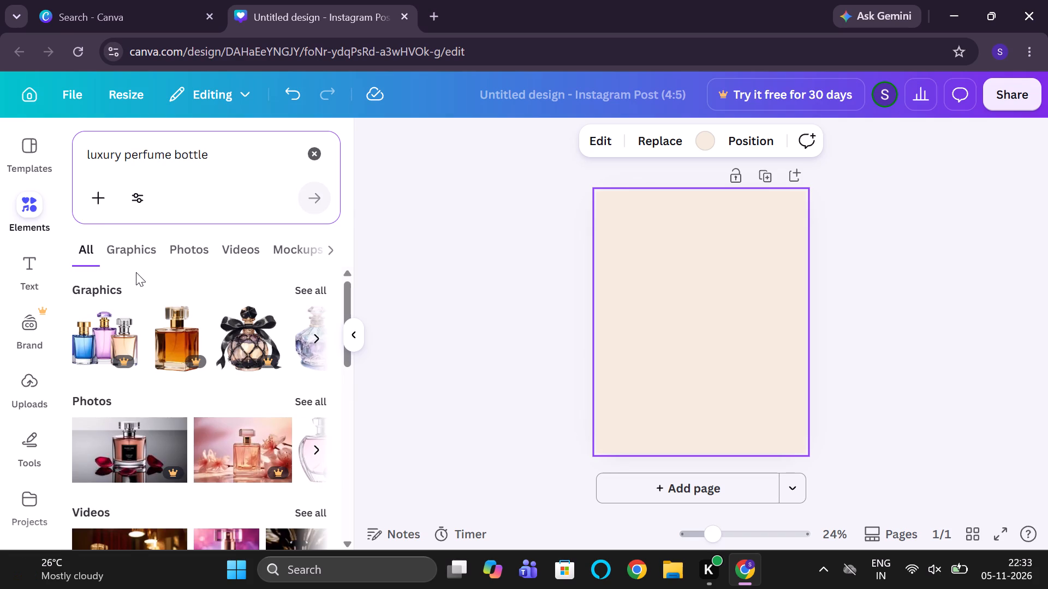
pyautogui.click(183, 249)
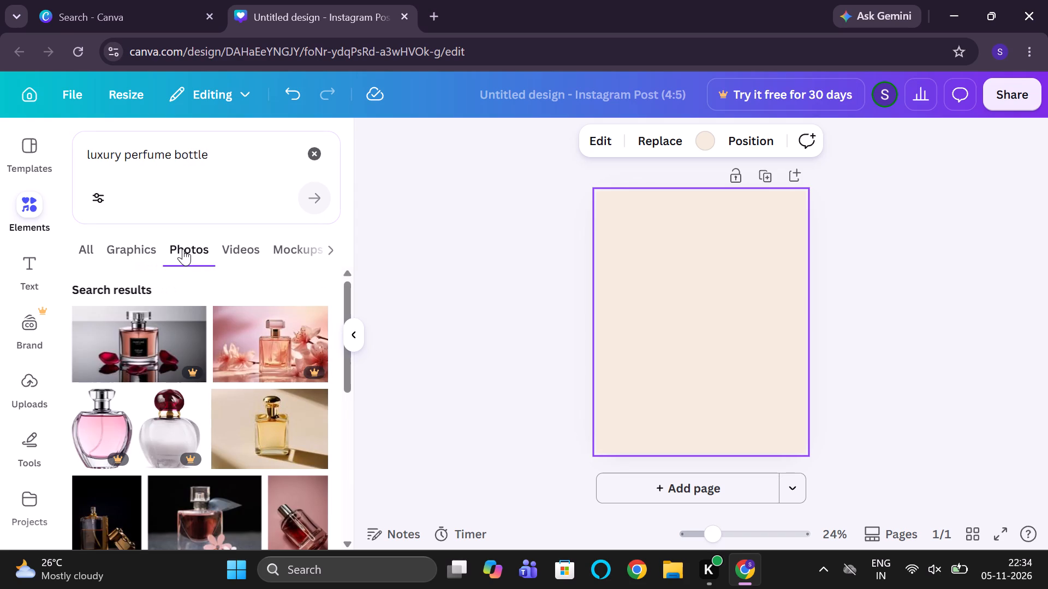
pyautogui.scroll(-1, 250, 414)
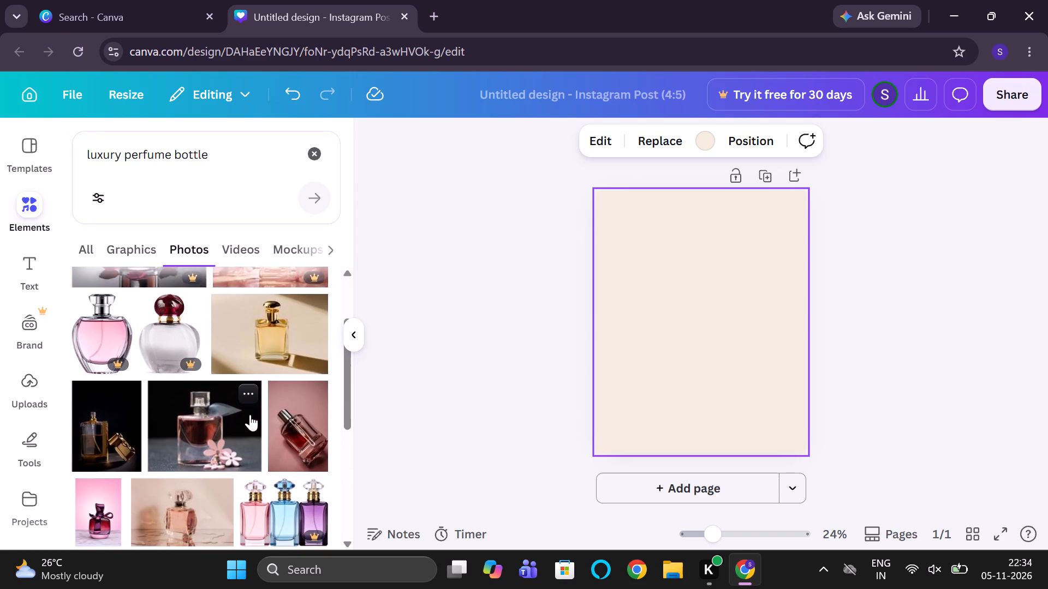
pyautogui.scroll(-2, 250, 414)
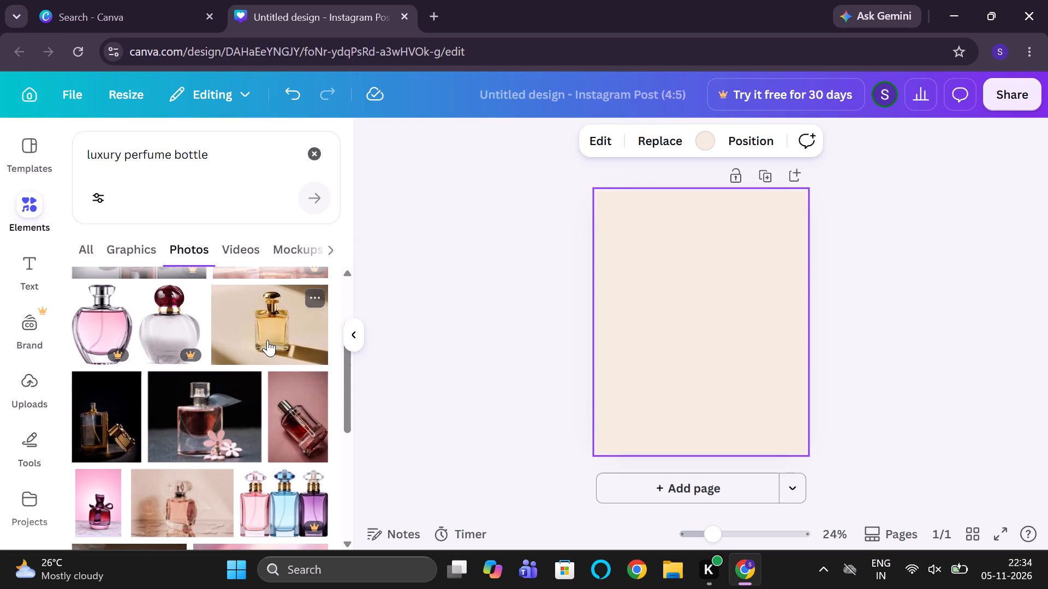
# Add the photo of the dark red perfume bottle with a purple bow on a pink background to the page.
pyautogui.scroll(-1, 202, 453)
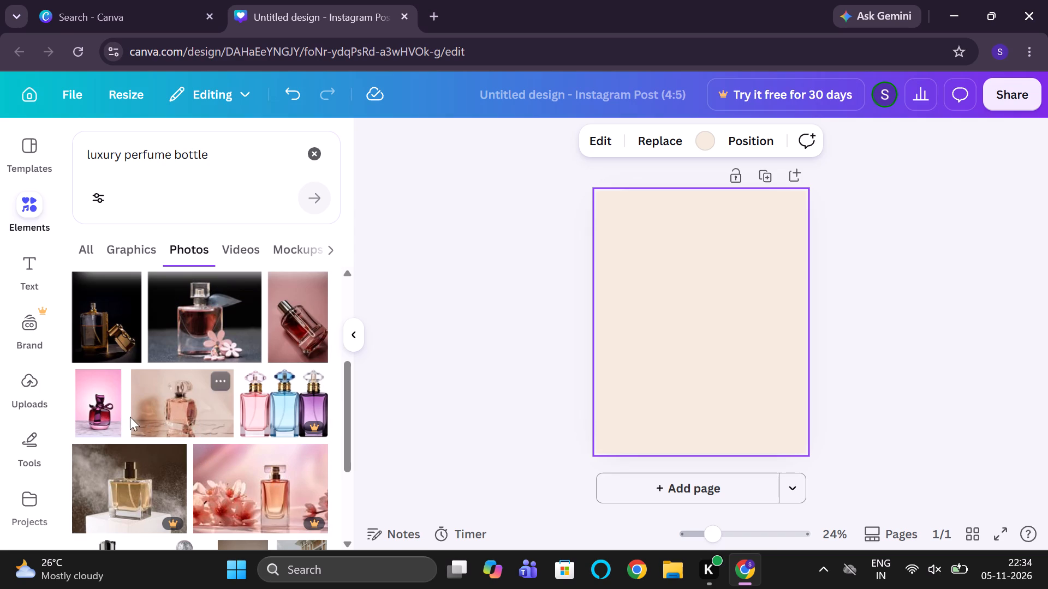
pyautogui.click(93, 417)
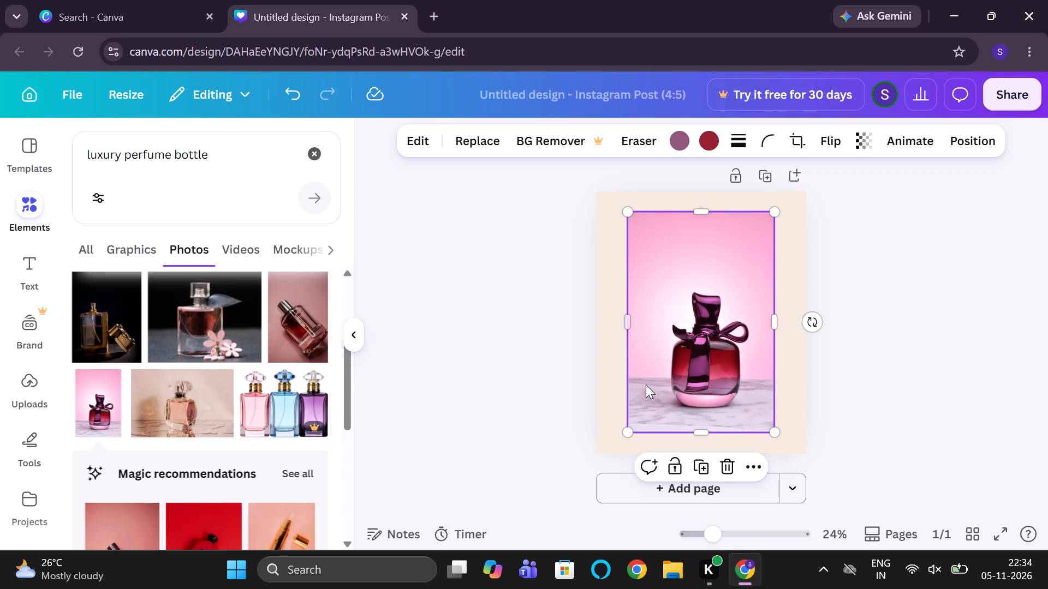
# Delete the photo of the dark red perfume bottle with a bow from the page.
pyautogui.click(724, 467)
# Add the landscape photo of the pink glass perfume bottle against a beige backdrop to the page.
pyautogui.scroll(2, 224, 347)
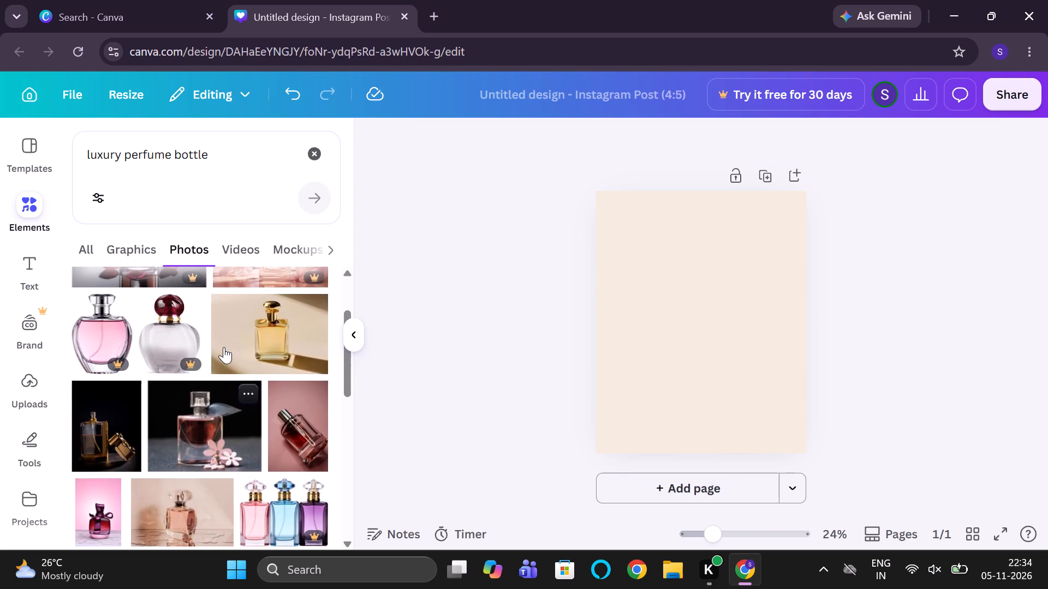
pyautogui.scroll(1, 224, 347)
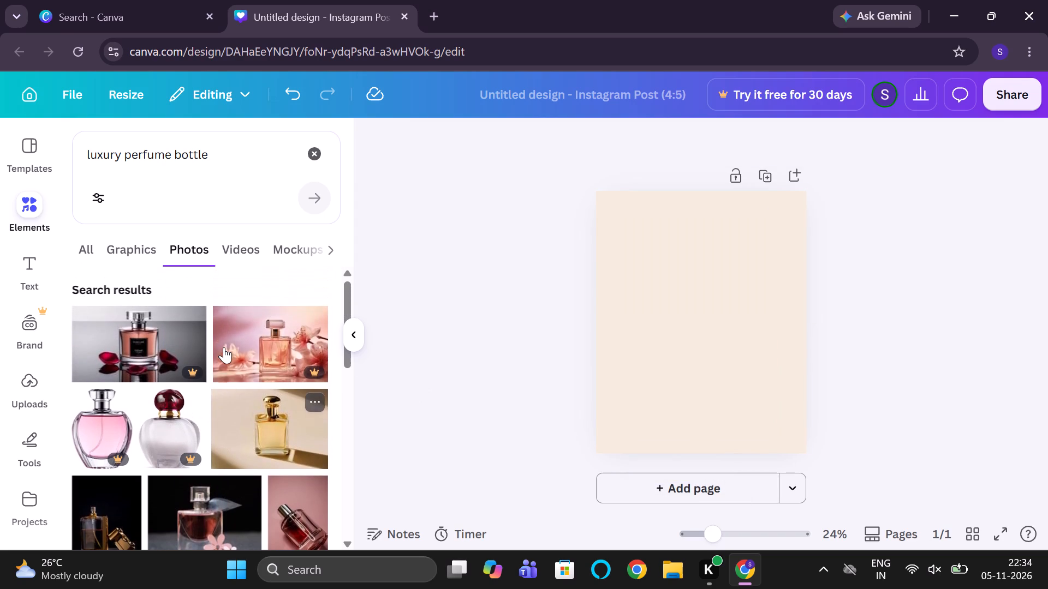
pyautogui.scroll(1, 224, 347)
pyautogui.scroll(-4, 224, 347)
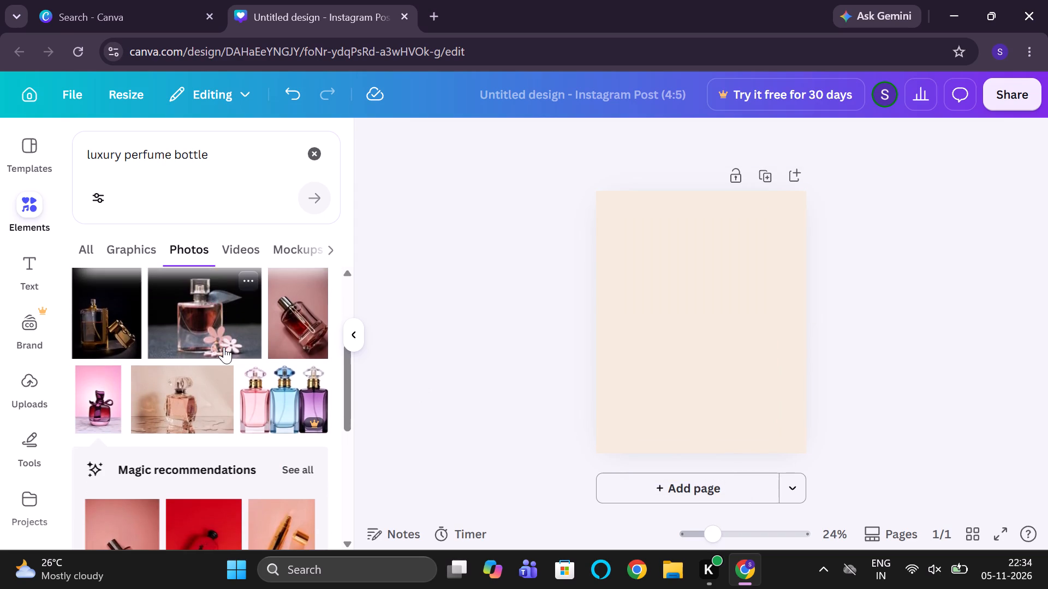
pyautogui.scroll(2, 224, 347)
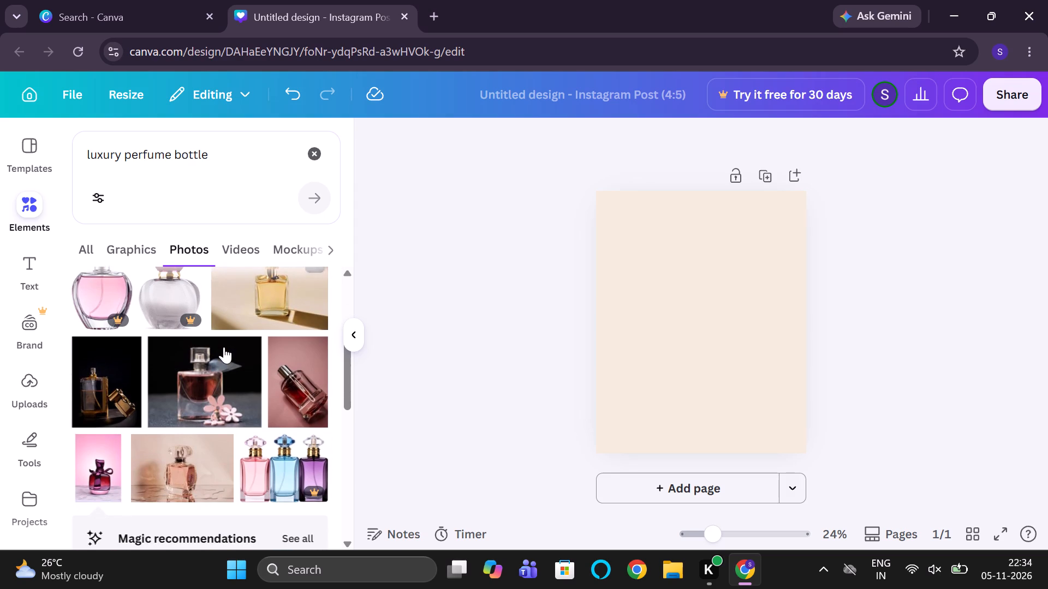
pyautogui.click(192, 467)
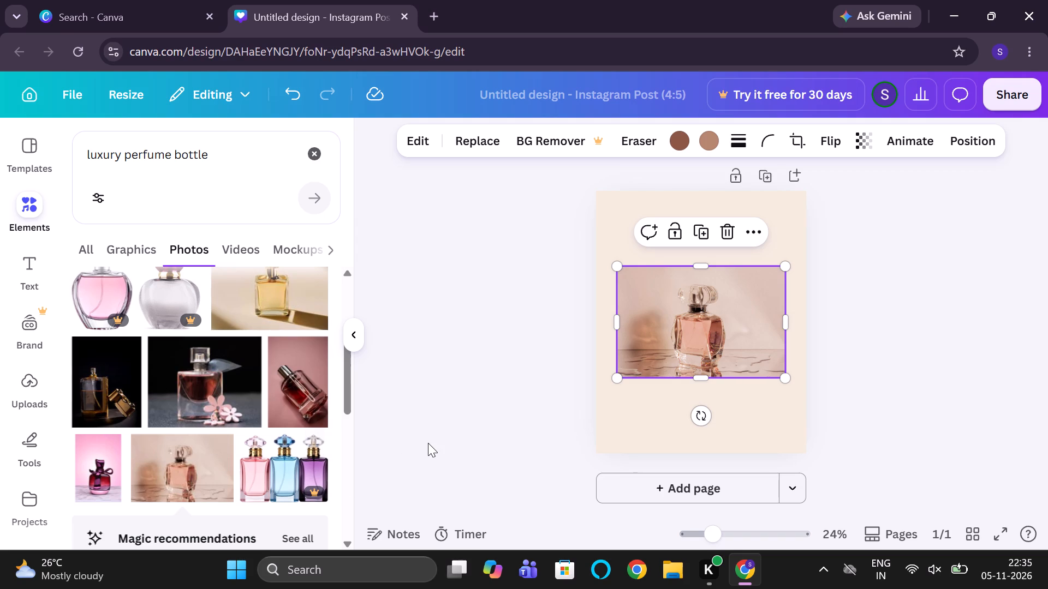
# Add a heading to the page reading "YOUR SIGNATURE SCENT" in capitals.
pyautogui.click(33, 271)
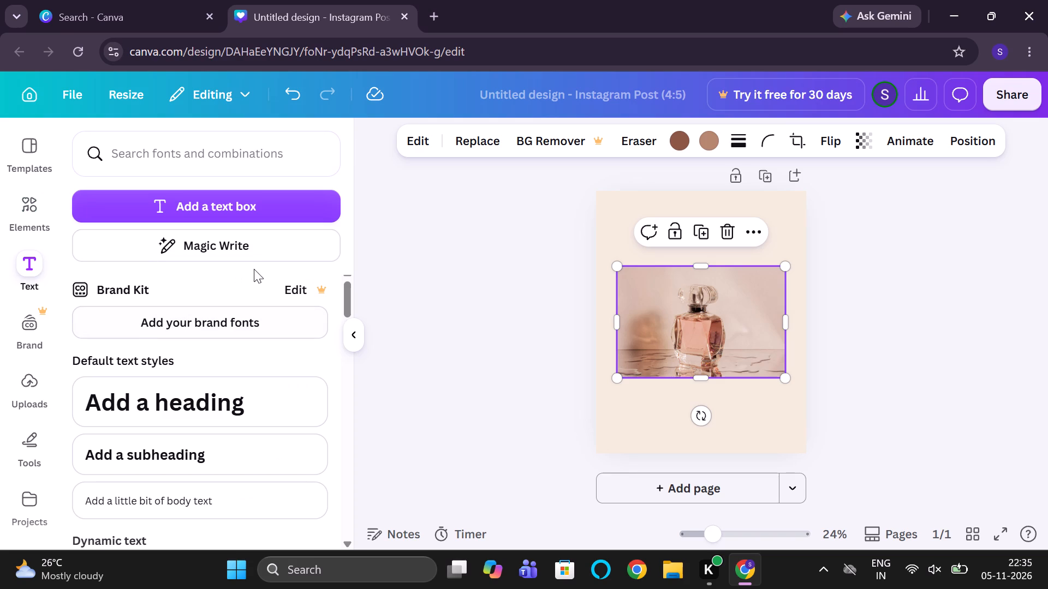
pyautogui.click(174, 397)
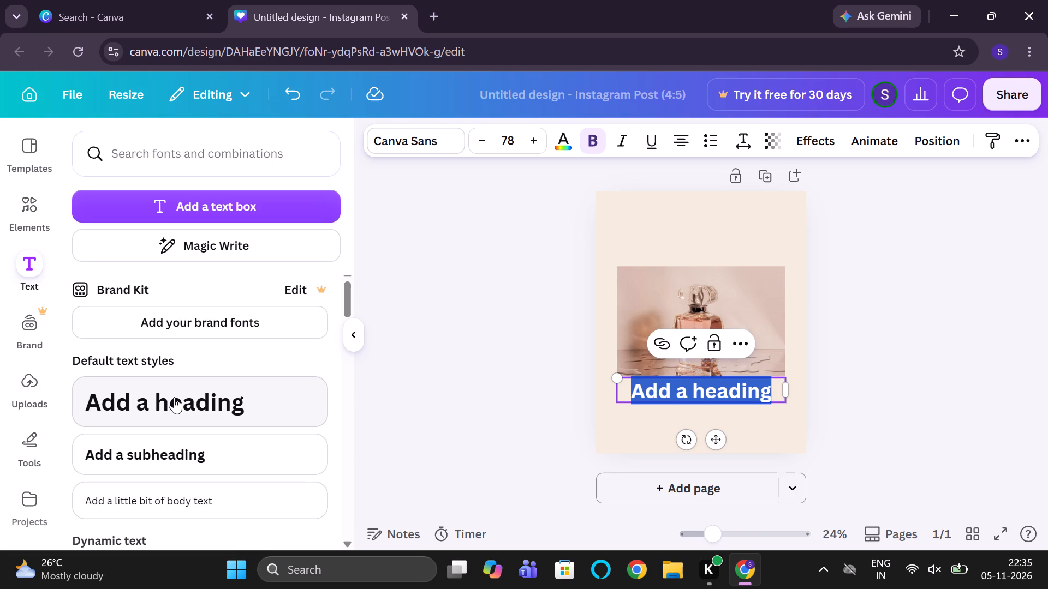
pyautogui.hotkey('shift', 'y')
pyautogui.write('our')
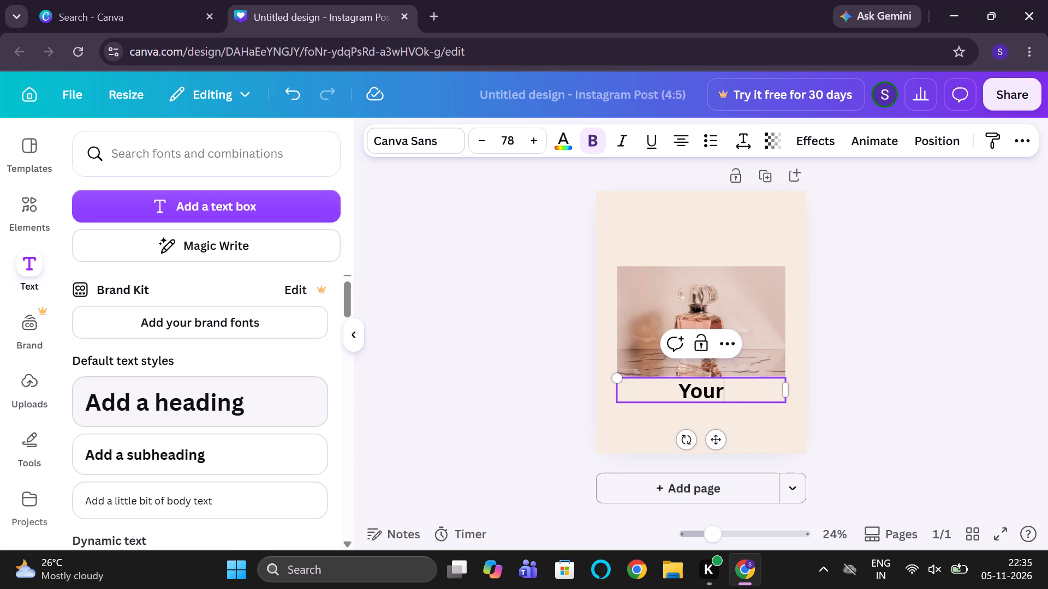
pyautogui.press('space')
pyautogui.write('Signa')
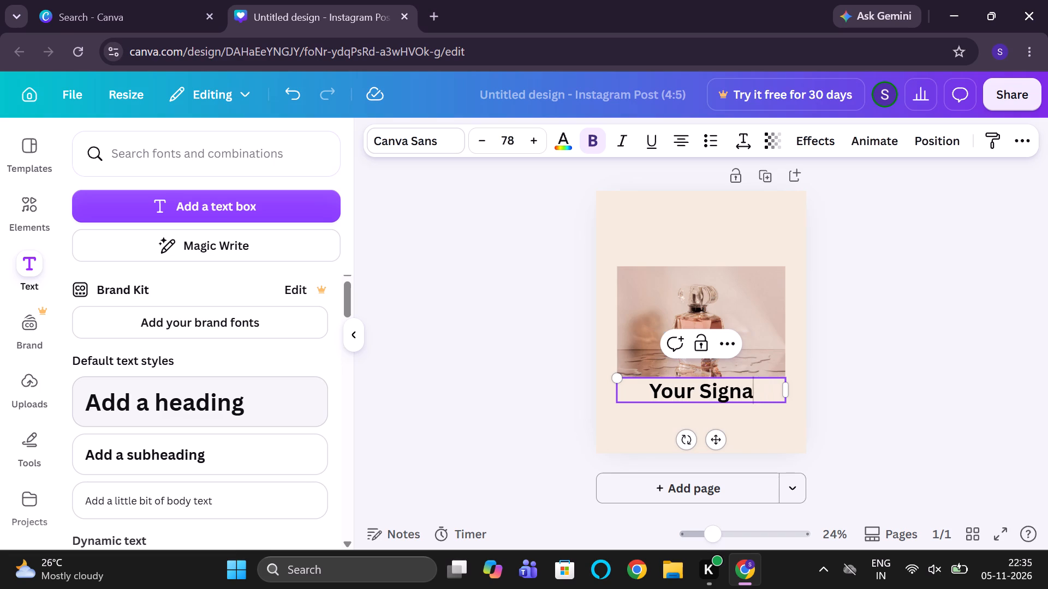
pyautogui.press('BackSpace')
pyautogui.press('BackSpace')
pyautogui.press('BackSpace')
pyautogui.press('BackSpace')
pyautogui.press('BackSpace')
pyautogui.press('BackSpace')
pyautogui.press('BackSpace')
pyautogui.press('BackSpace')
pyautogui.press('BackSpace')
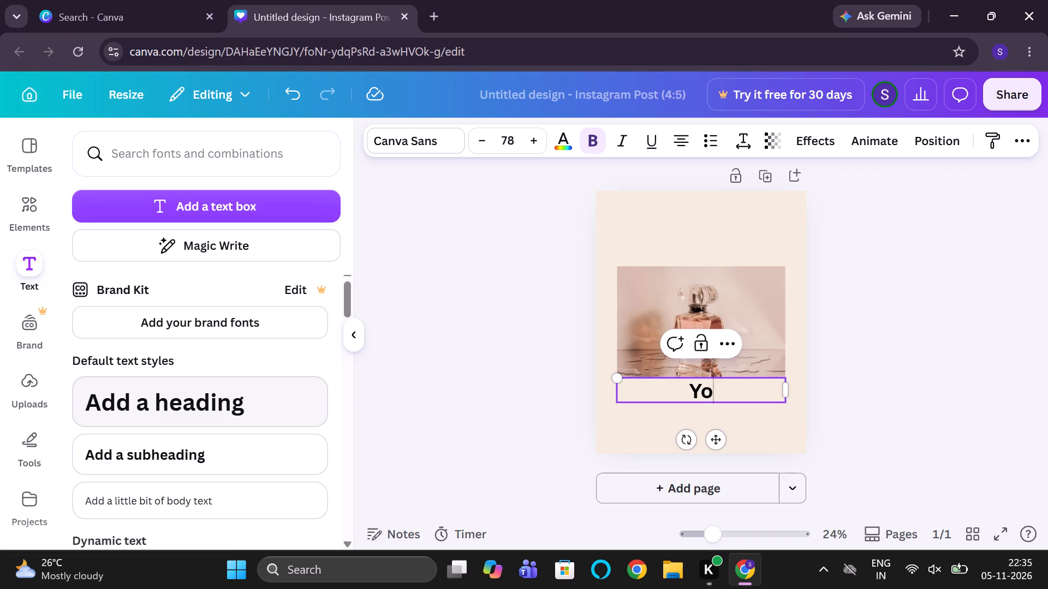
pyautogui.write('OR')
pyautogui.press('BackSpace')
pyautogui.write('UR')
pyautogui.press('space')
pyautogui.write('SIGNATURE')
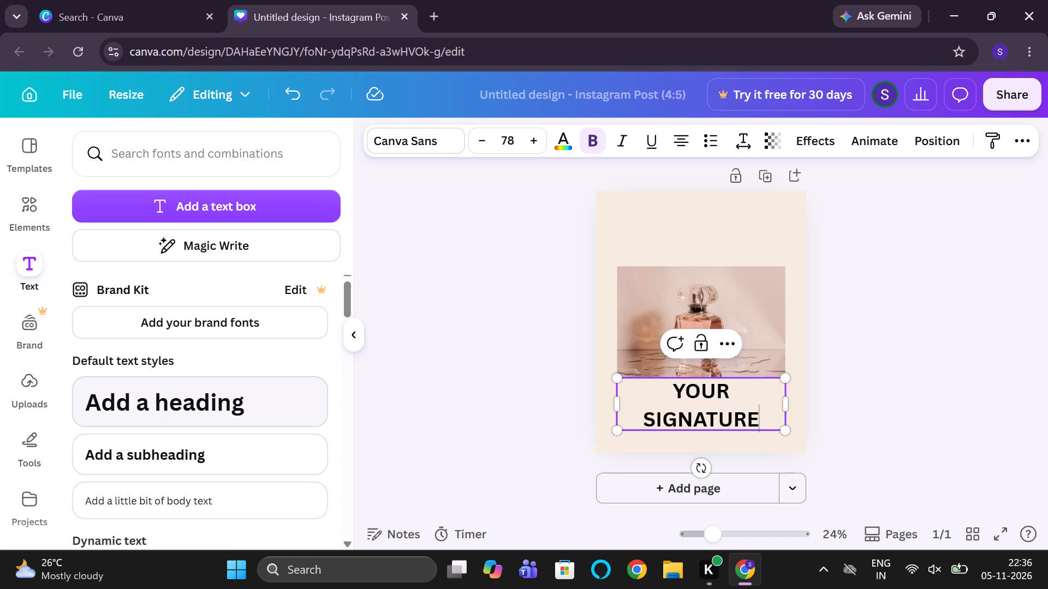
pyautogui.press('space')
pyautogui.write('SCENT')
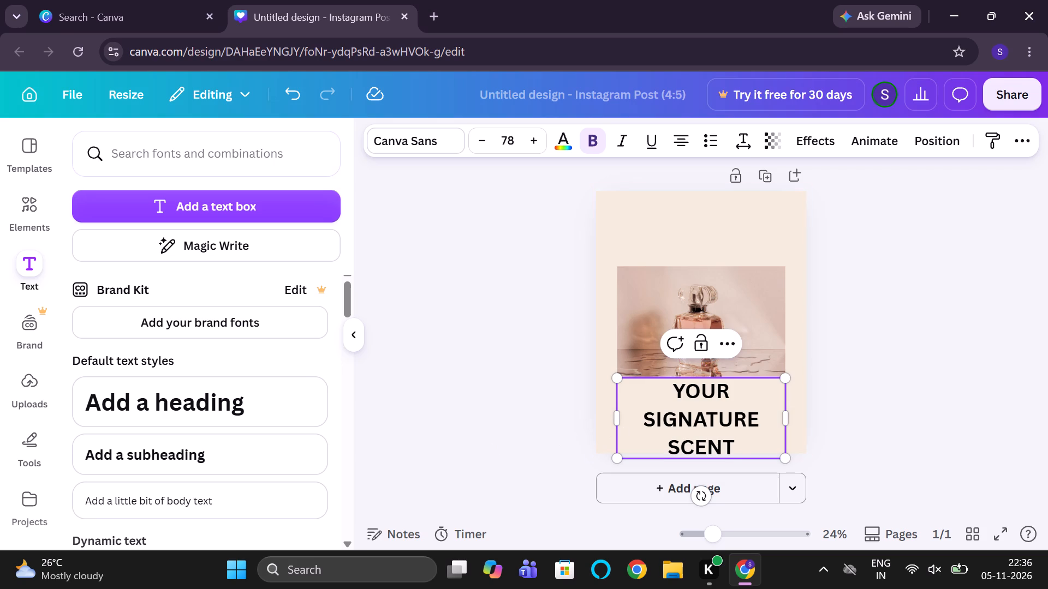
pyautogui.hotkey('shift', '_')
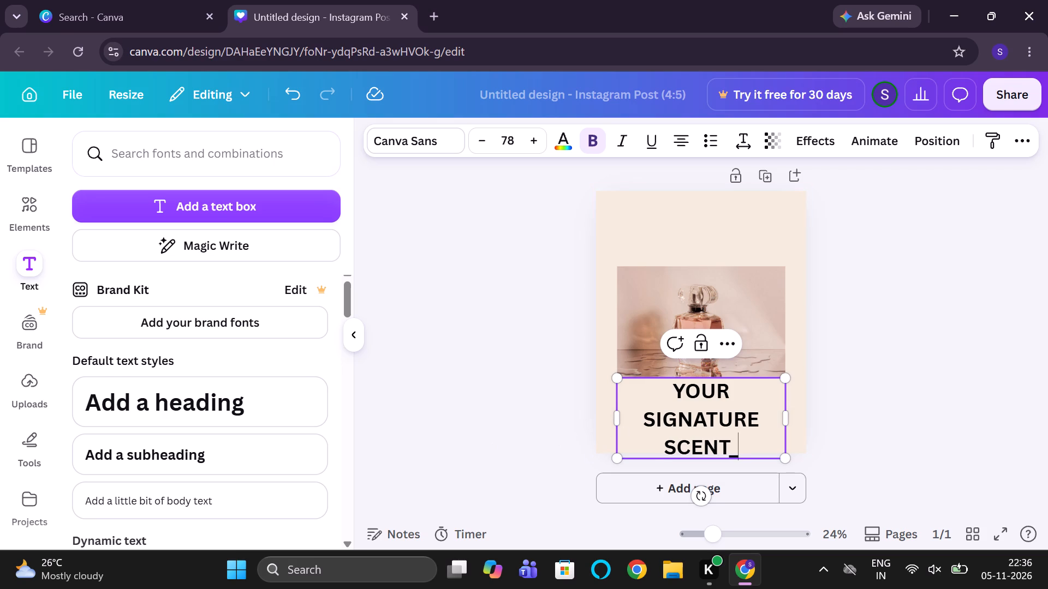
pyautogui.press('BackSpace')
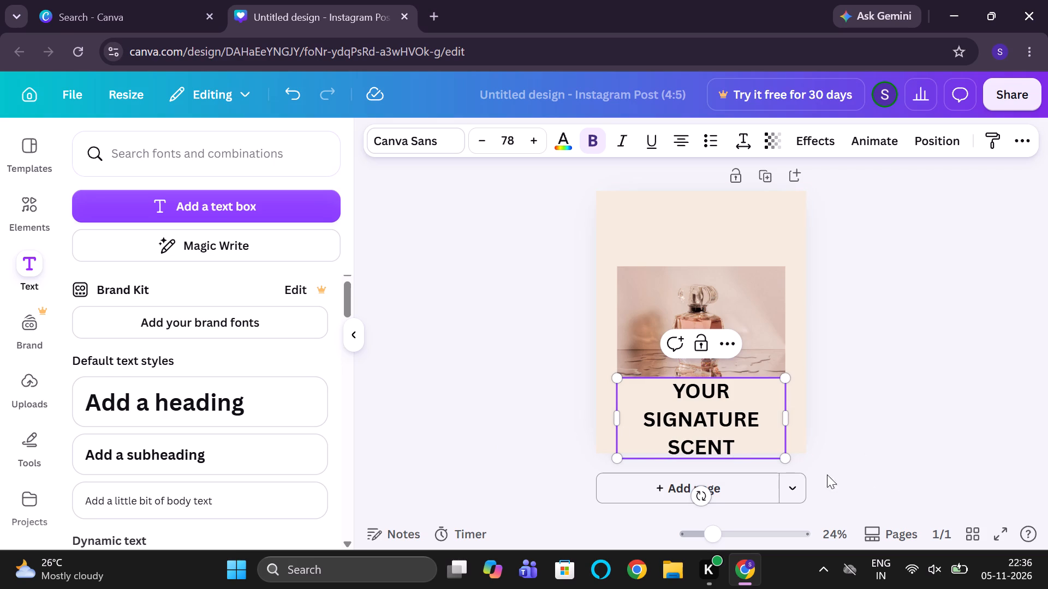
# Scale the heading down to a font size of about 72.3 and widen its text box so the text fits on two lines.
pyautogui.moveTo(788, 458); pyautogui.dragTo(772, 448)
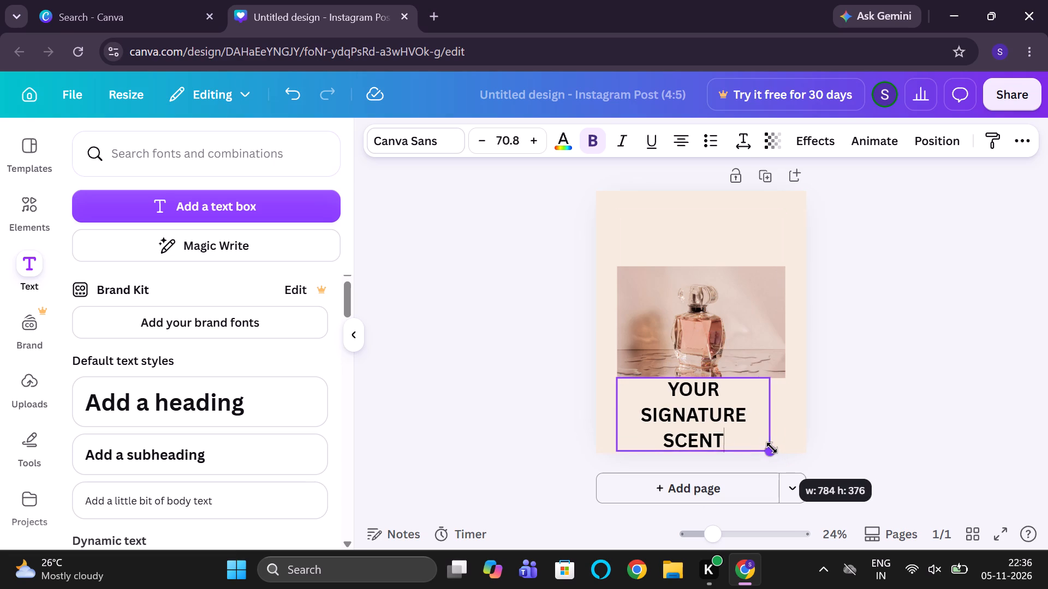
pyautogui.moveTo(772, 448); pyautogui.dragTo(781, 442)
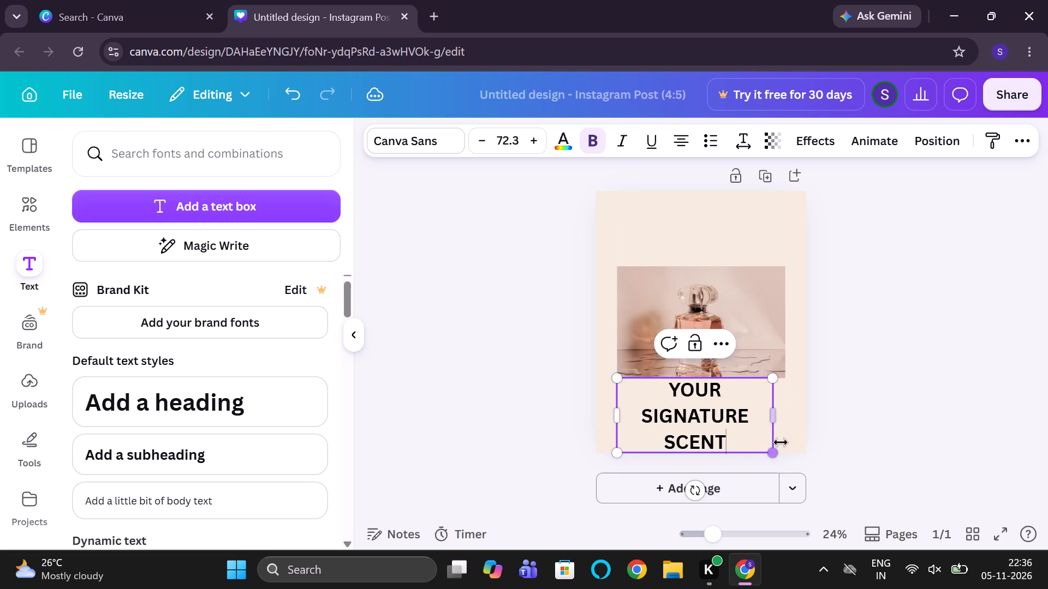
pyautogui.moveTo(775, 405); pyautogui.dragTo(706, 401)
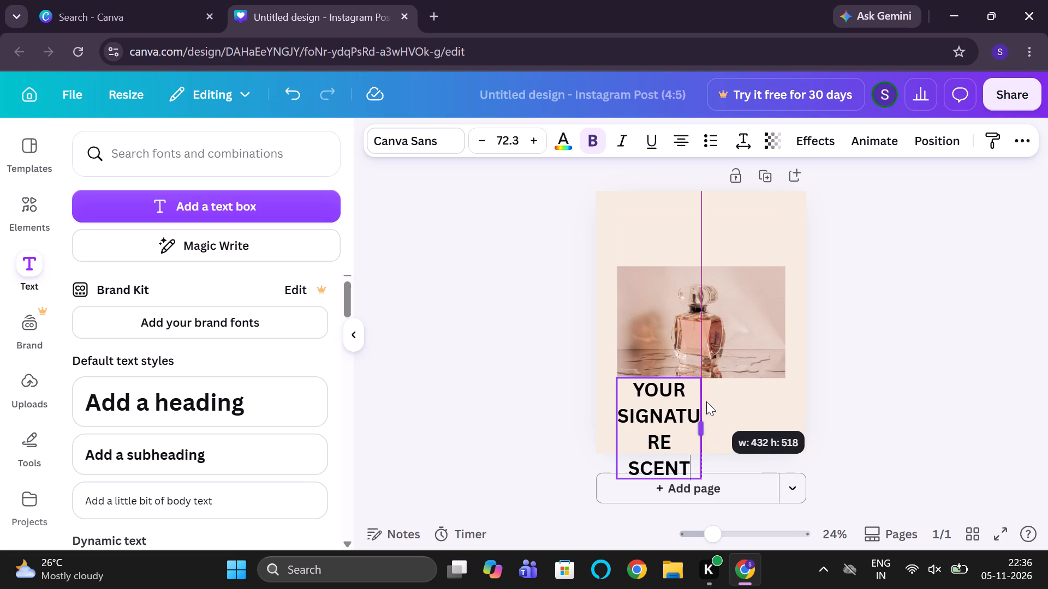
# Widen the "YOUR SIGNATURE SCENT" text box to nearly the full page width, with its text on two lines below the perfume bottle.
pyautogui.moveTo(706, 401); pyautogui.dragTo(815, 404)
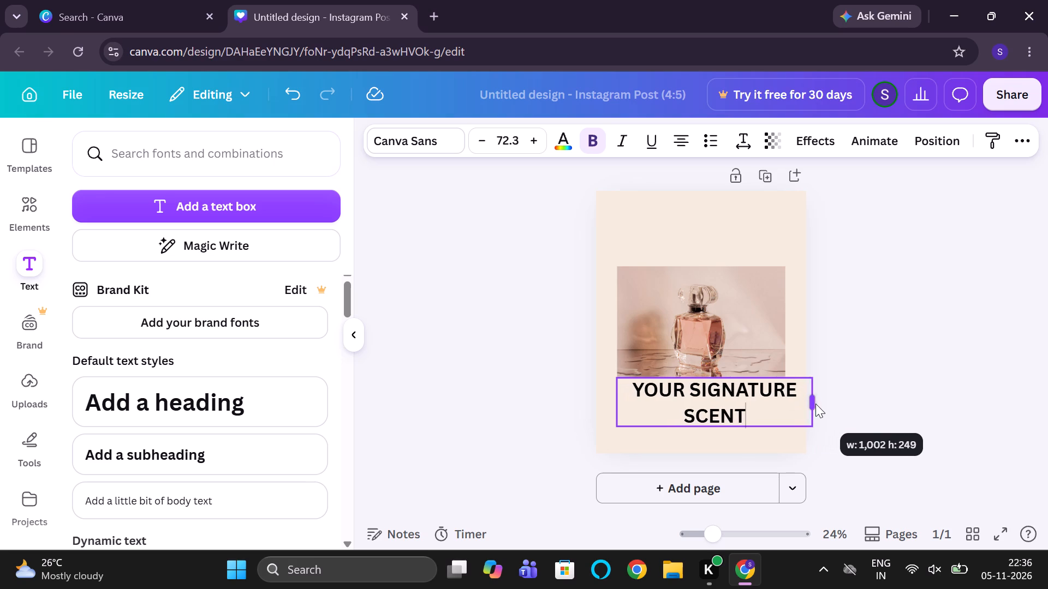
pyautogui.moveTo(815, 404); pyautogui.dragTo(813, 408)
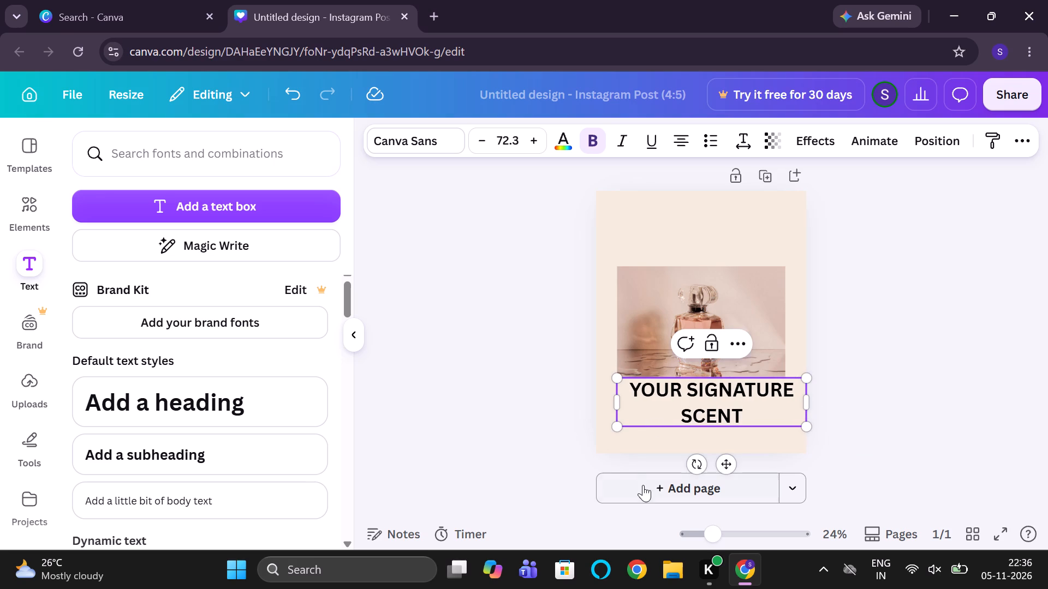
pyautogui.moveTo(671, 411); pyautogui.dragTo(657, 412)
pyautogui.moveTo(614, 401); pyautogui.dragTo(598, 401)
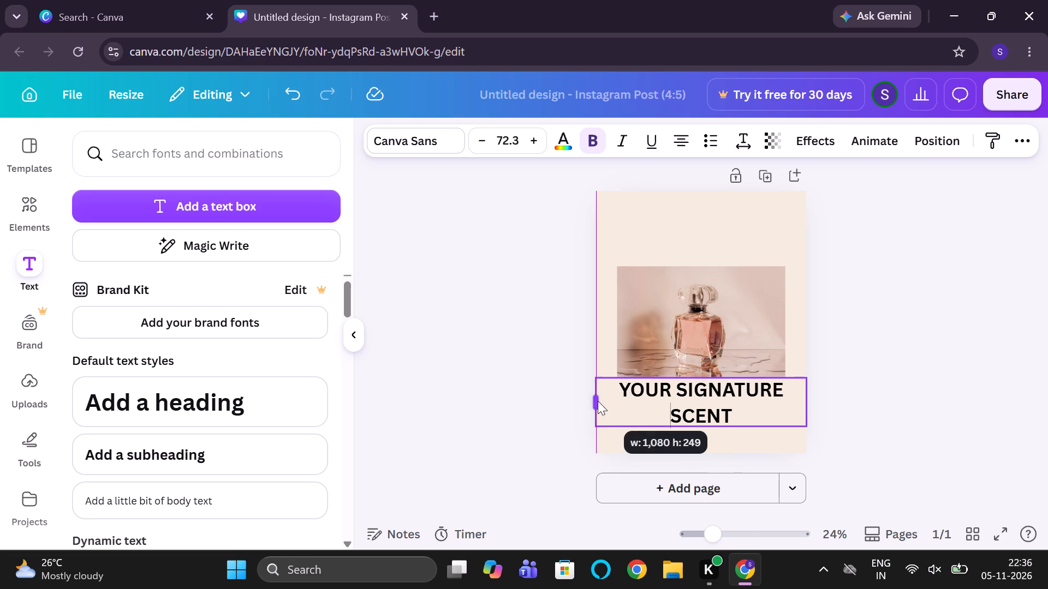
pyautogui.moveTo(598, 401); pyautogui.dragTo(603, 408)
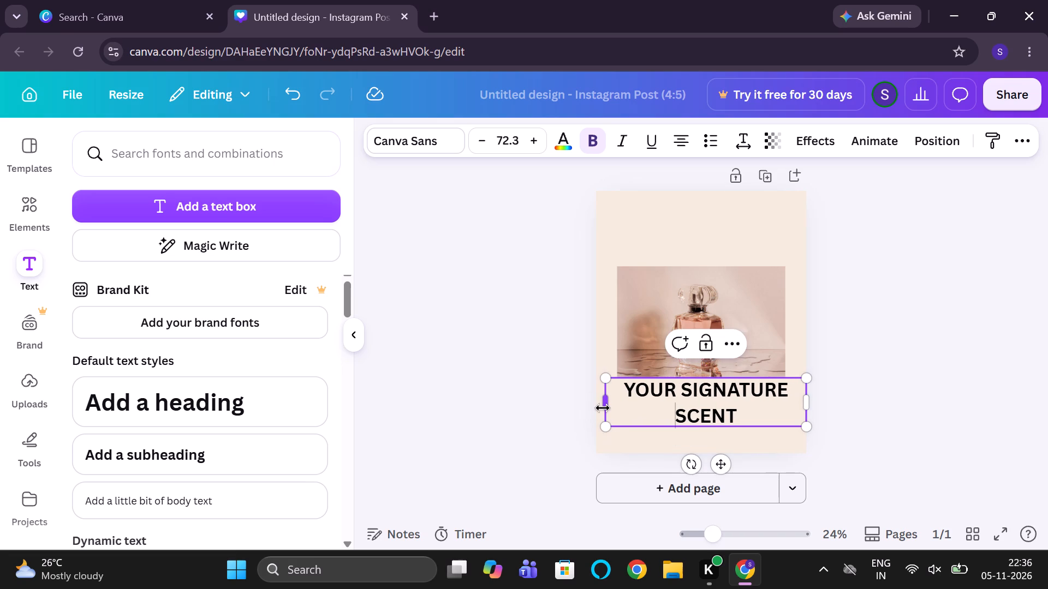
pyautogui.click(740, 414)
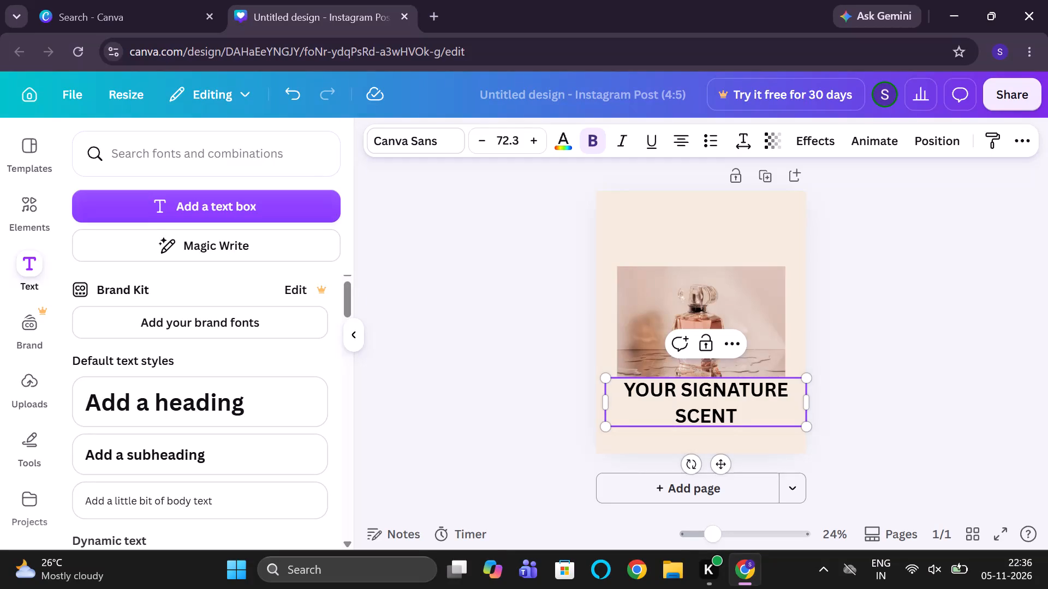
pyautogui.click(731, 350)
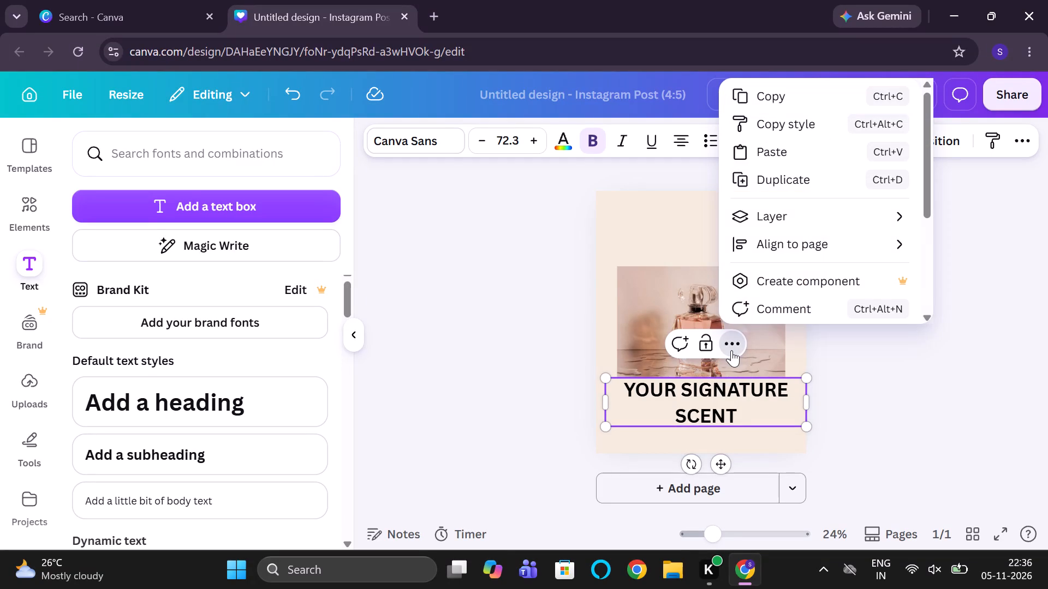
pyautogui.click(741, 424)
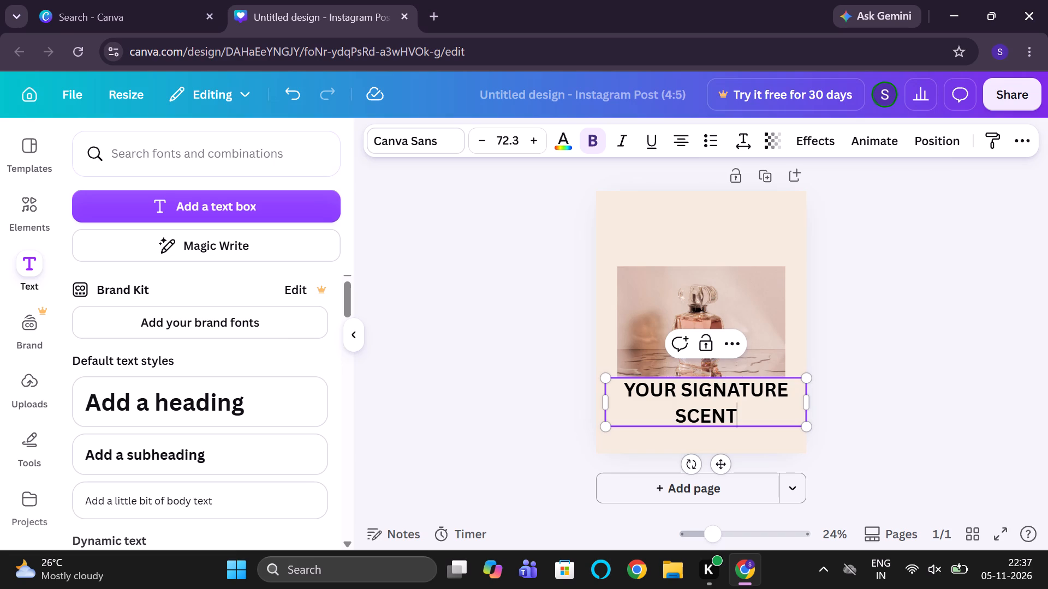
# Look through the brand font option and the ready-made font combinations for styling the heading.
pyautogui.click(267, 321)
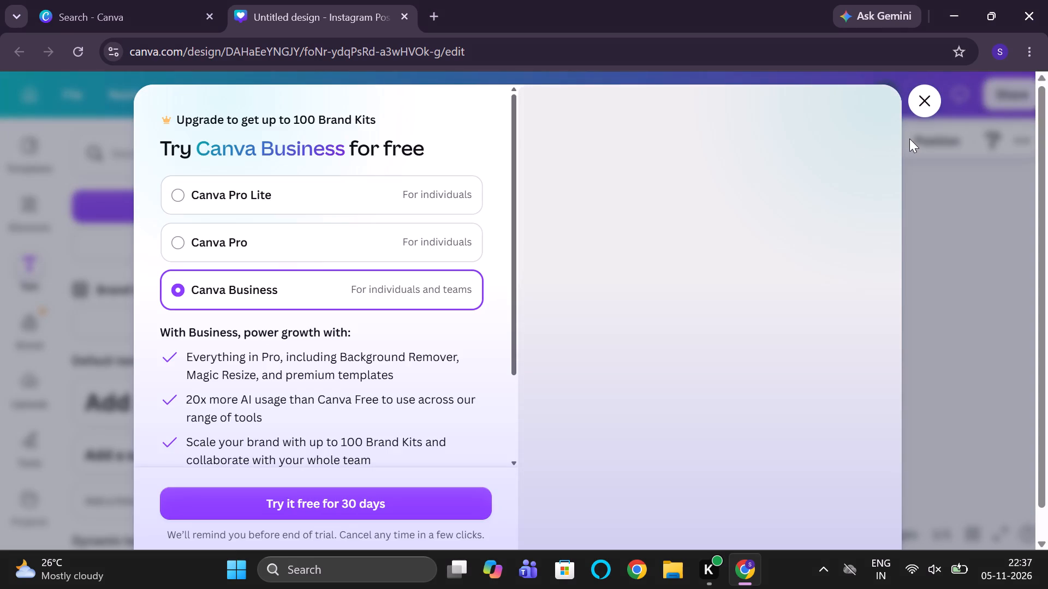
pyautogui.click(934, 93)
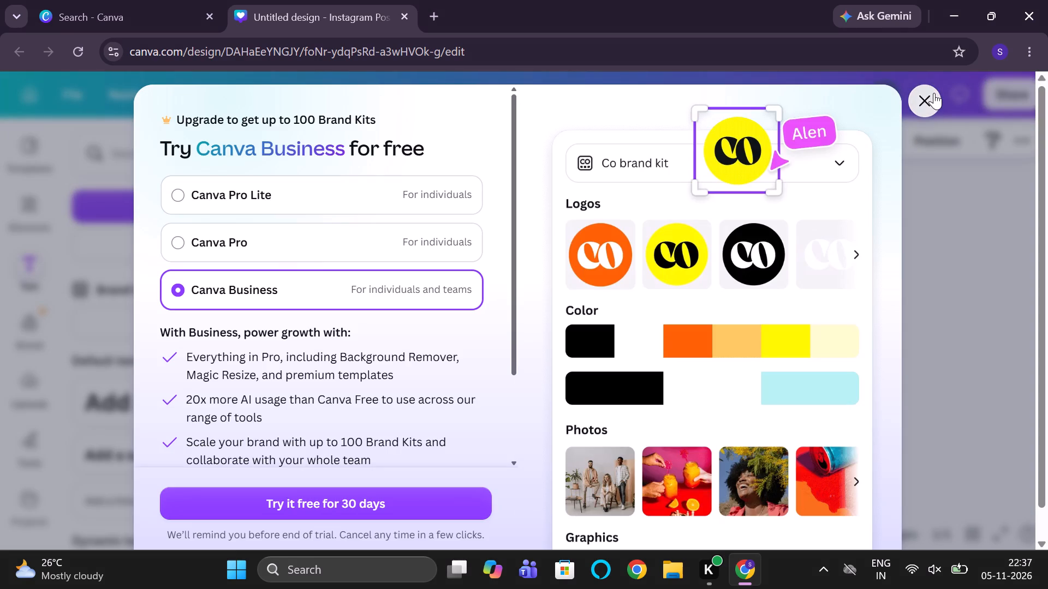
pyautogui.scroll(-3, 177, 426)
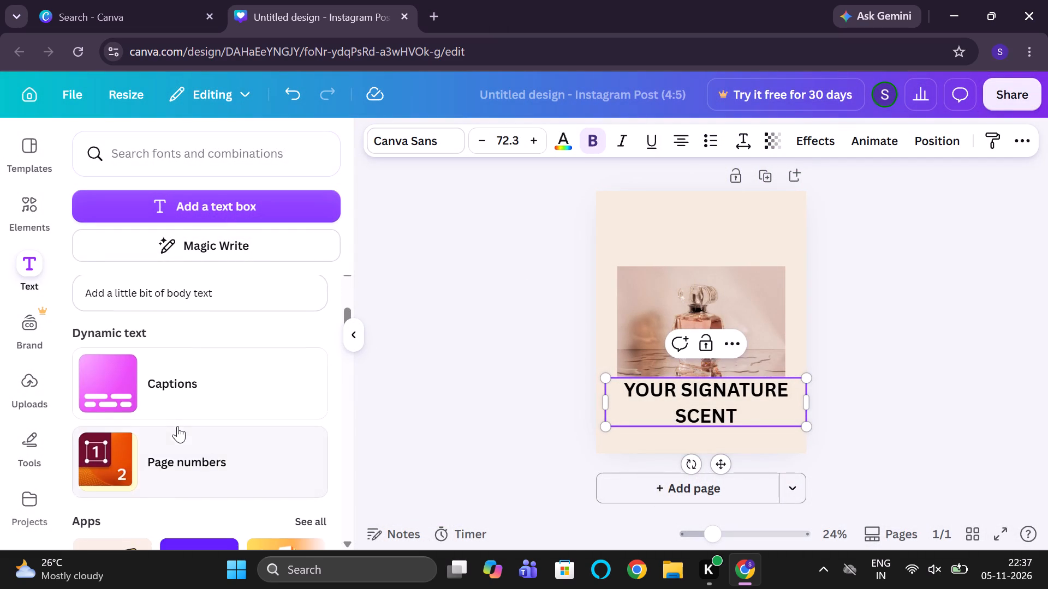
pyautogui.scroll(-7, 177, 426)
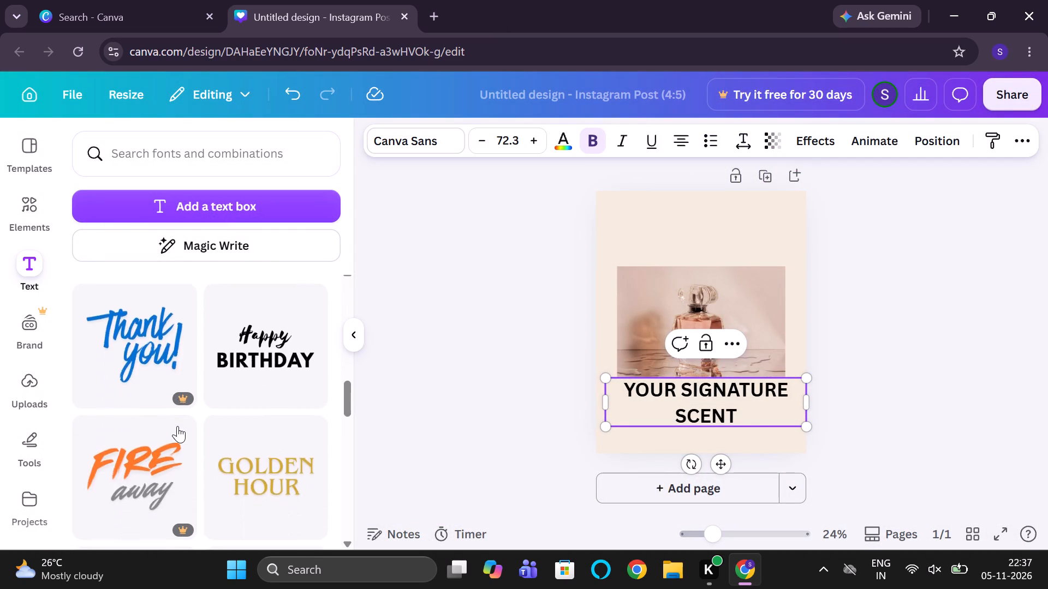
pyautogui.scroll(-1, 177, 426)
pyautogui.scroll(3, 177, 426)
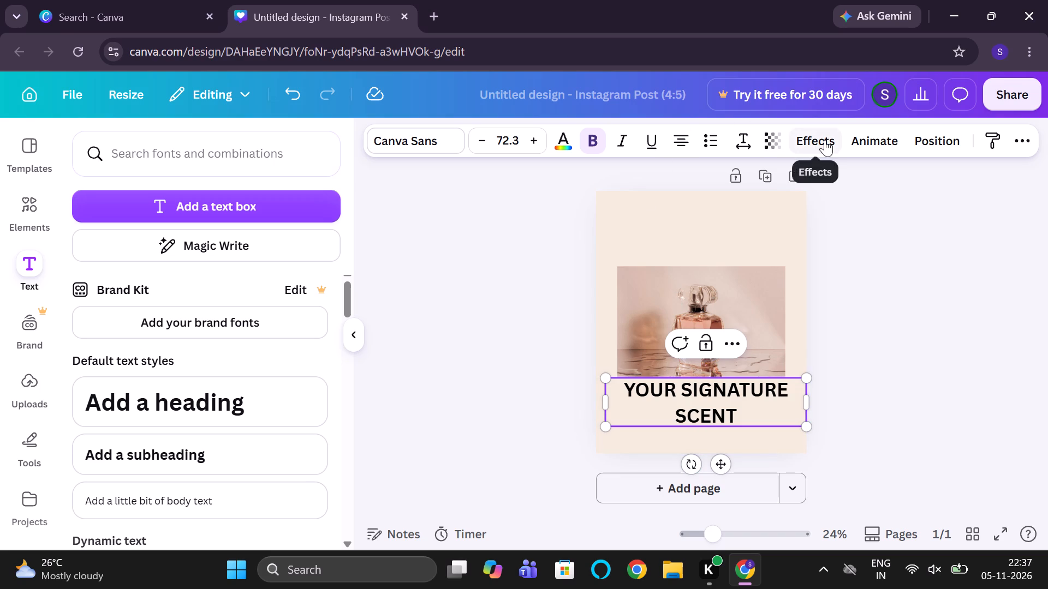
# Set the font of the "YOUR SIGNATURE SCENT" heading to Playfair Display.
pyautogui.click(439, 142)
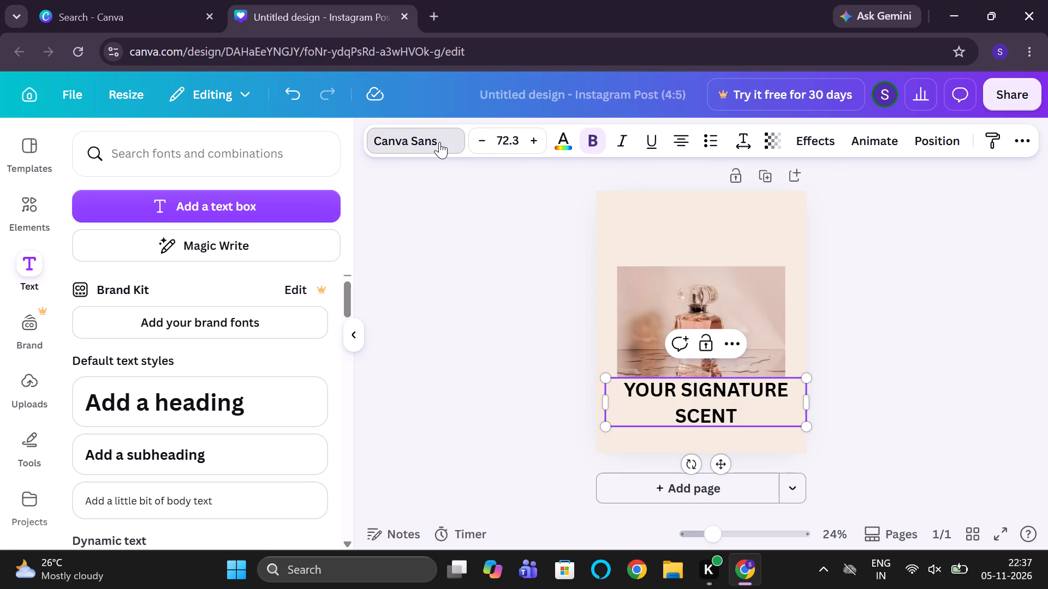
pyautogui.click(206, 215)
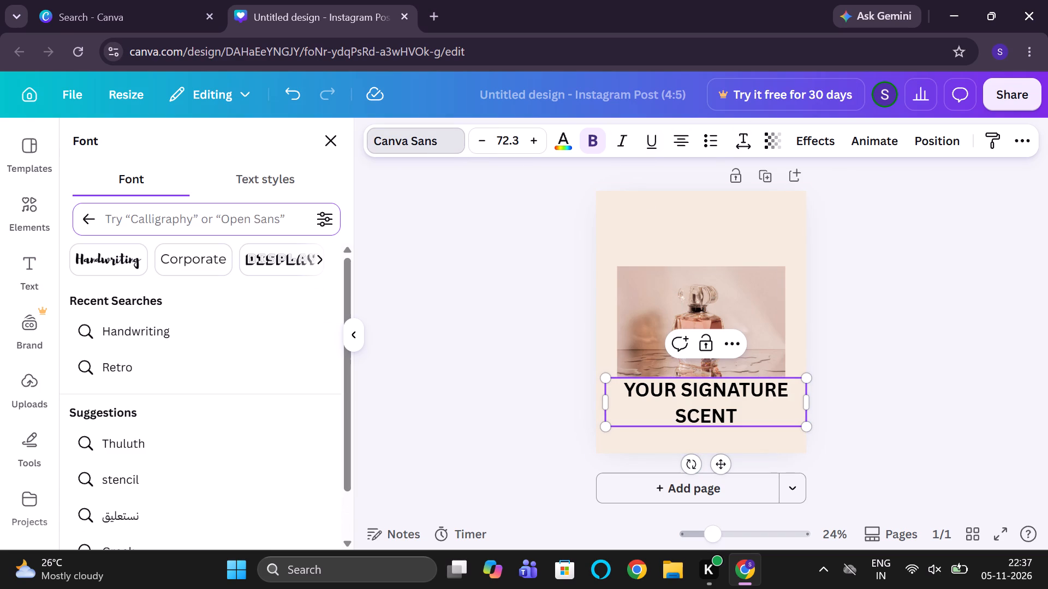
pyautogui.moveTo(744, 411); pyautogui.dragTo(622, 374)
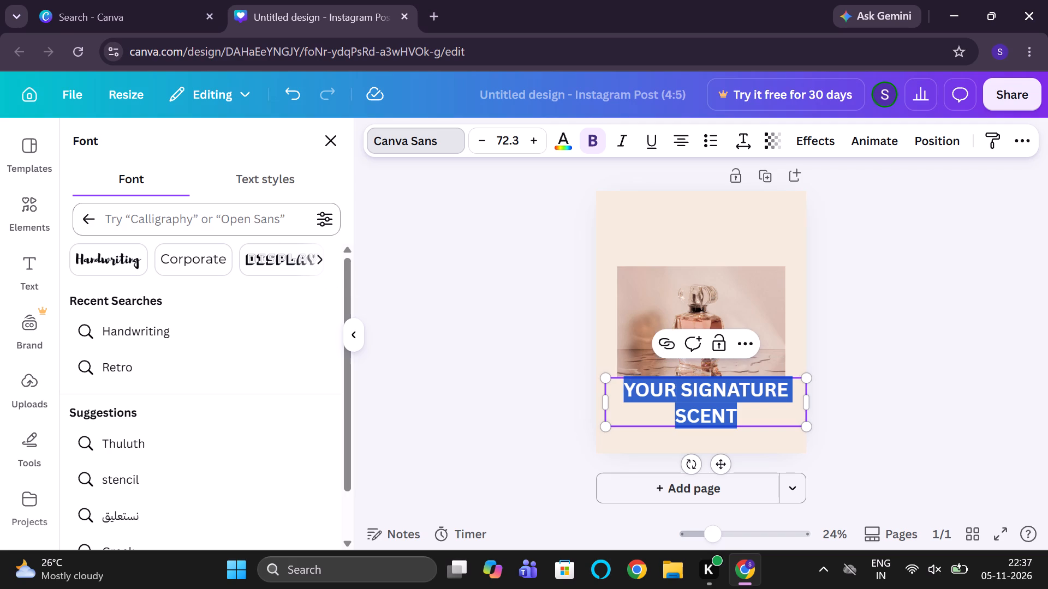
pyautogui.click(262, 219)
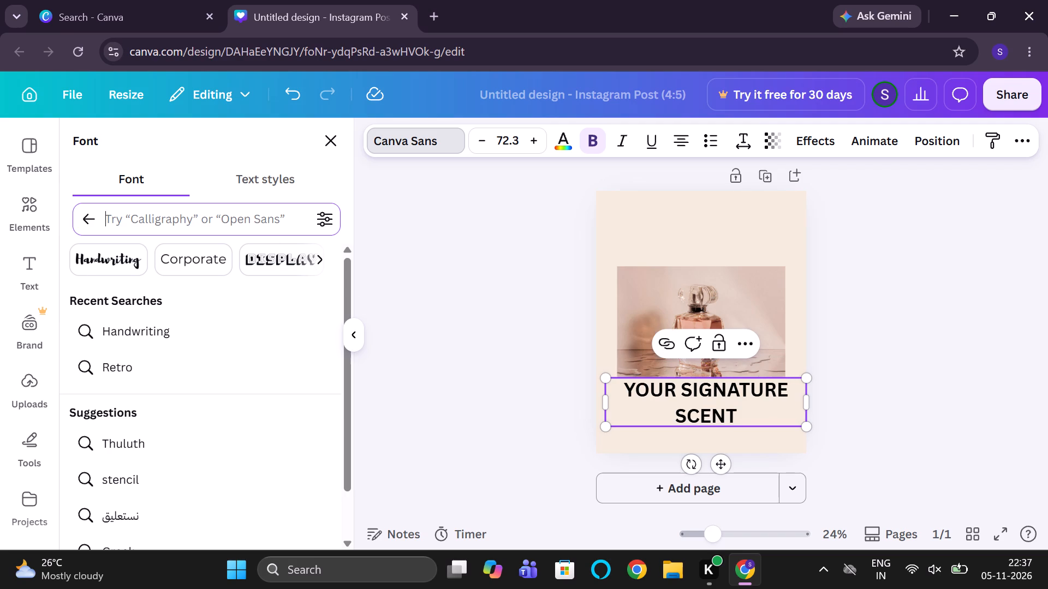
pyautogui.write('PL')
pyautogui.press('BackSpace')
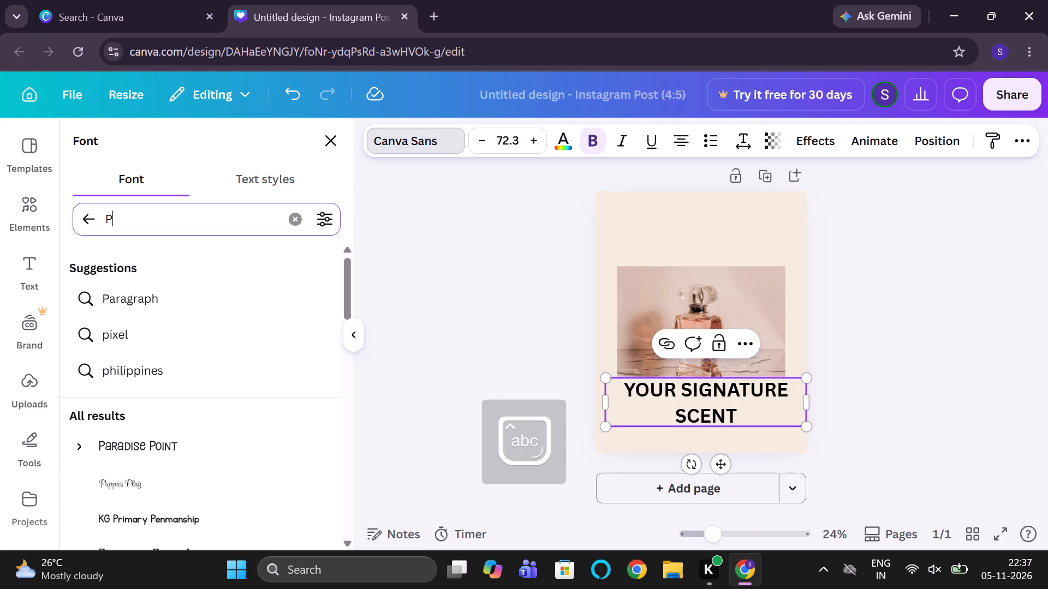
pyautogui.write('la')
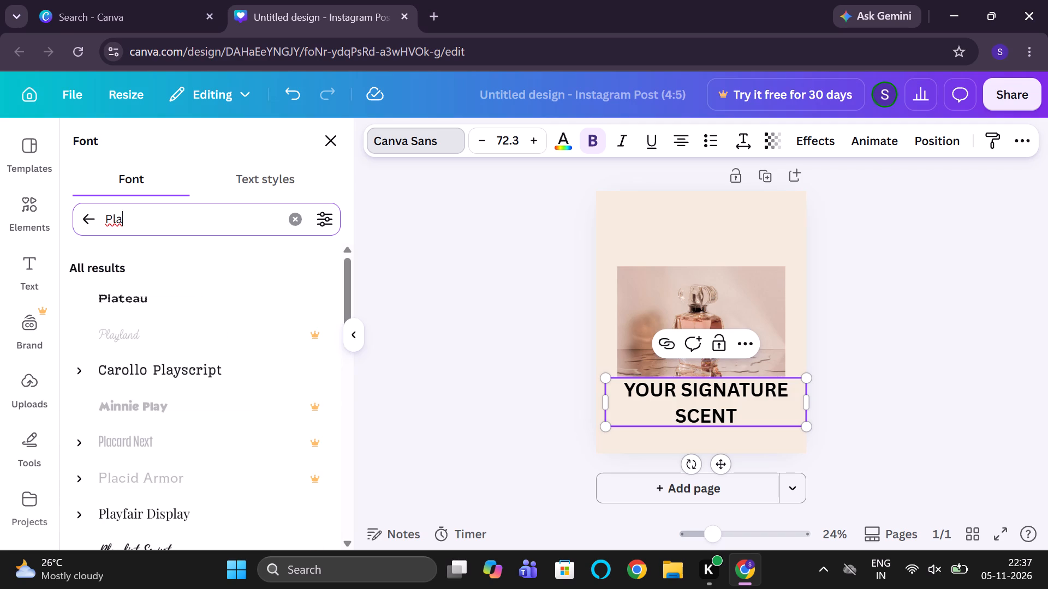
pyautogui.click(231, 503)
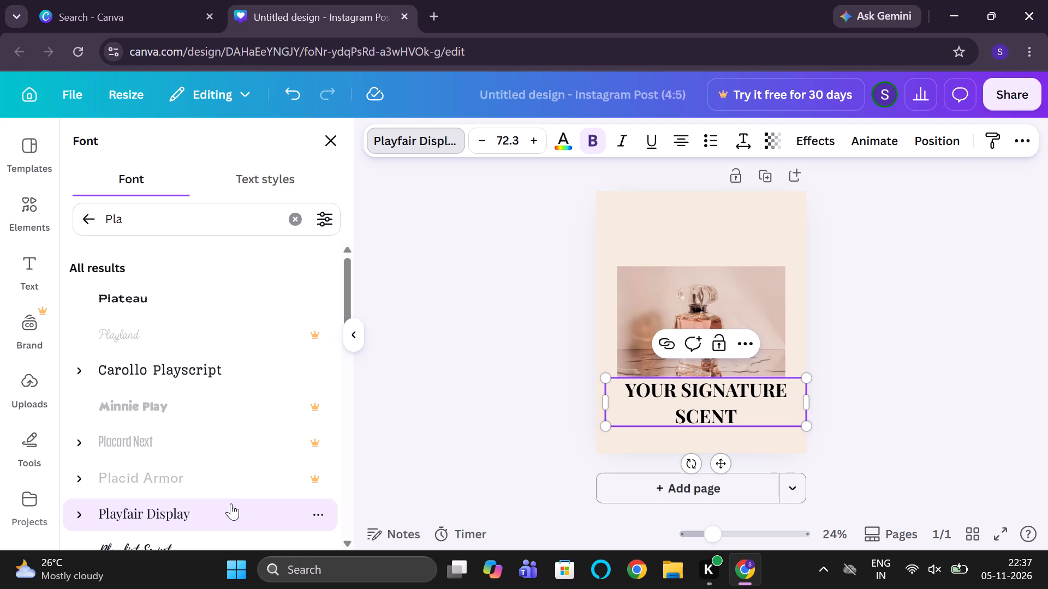
# Reduce the heading's font size to 36 so it fits on one line.
pyautogui.tripleClick(488, 140)
pyautogui.click(488, 140)
pyautogui.click(503, 139)
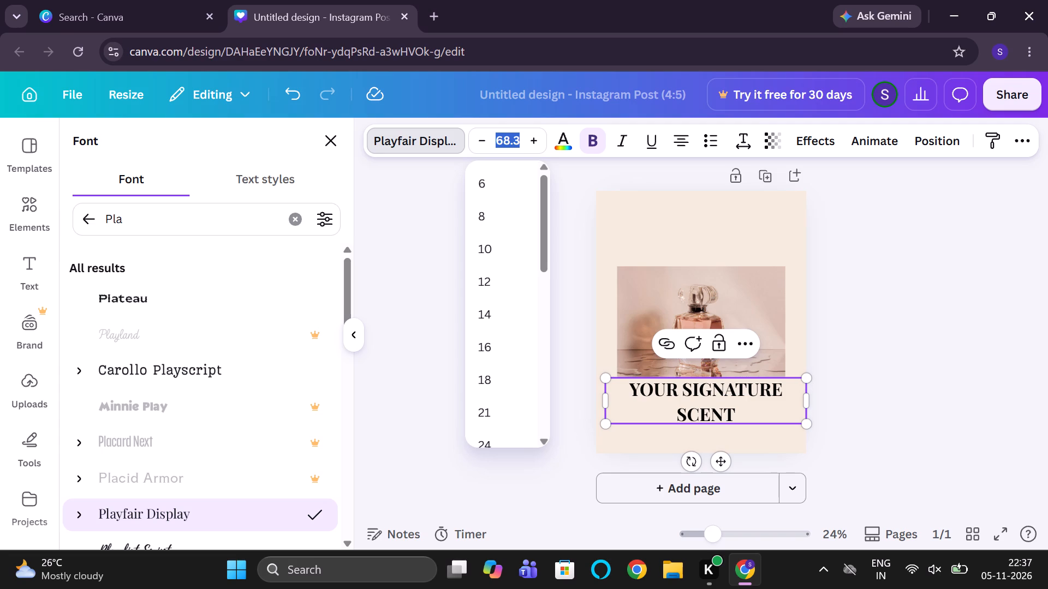
pyautogui.scroll(-3, 533, 294)
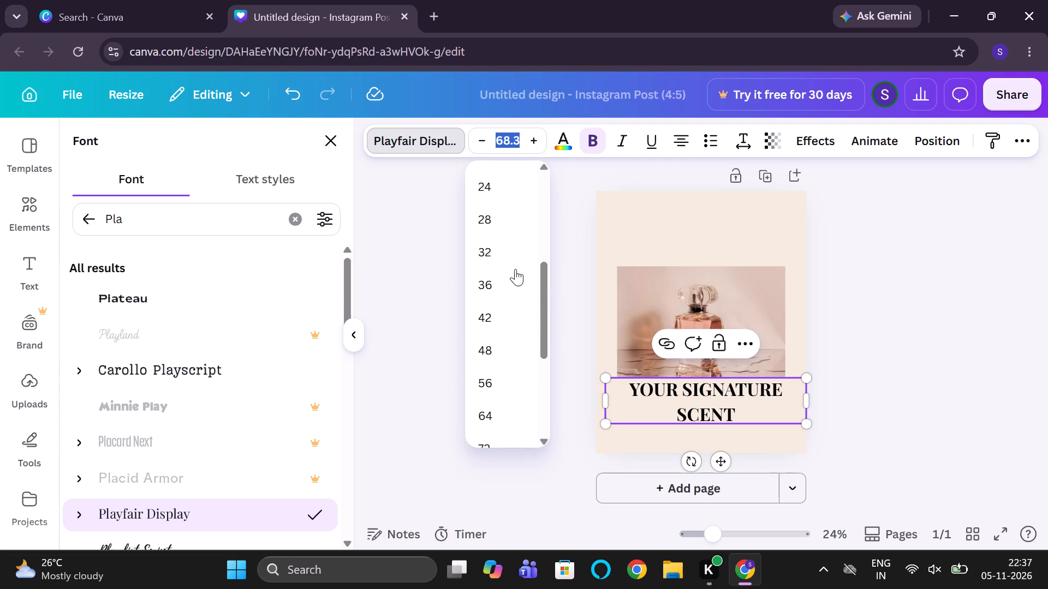
pyautogui.click(492, 292)
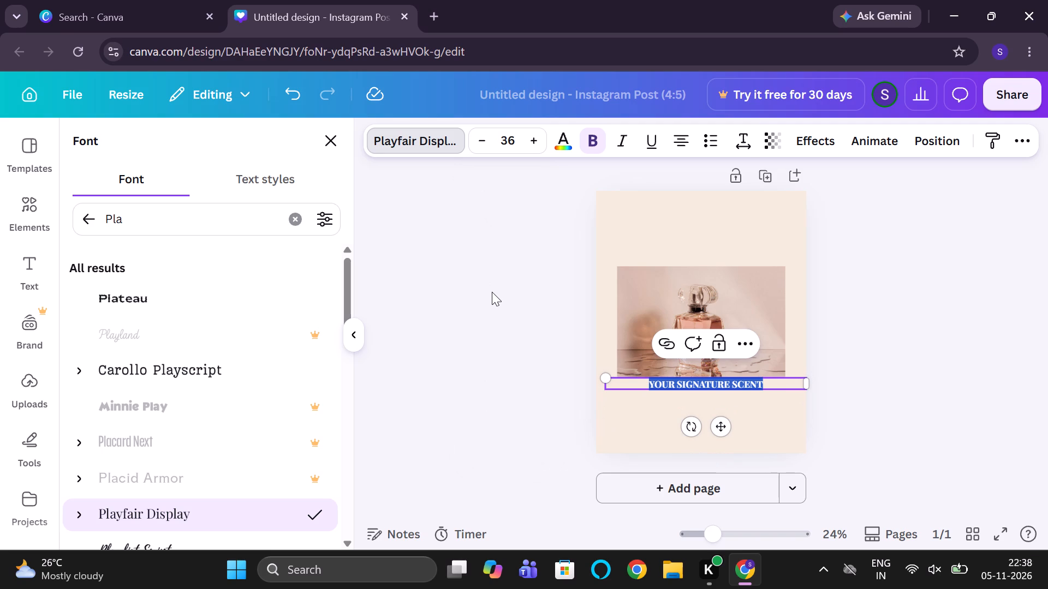
# Change the heading's text colour to dark brown #49382E.
pyautogui.click(563, 145)
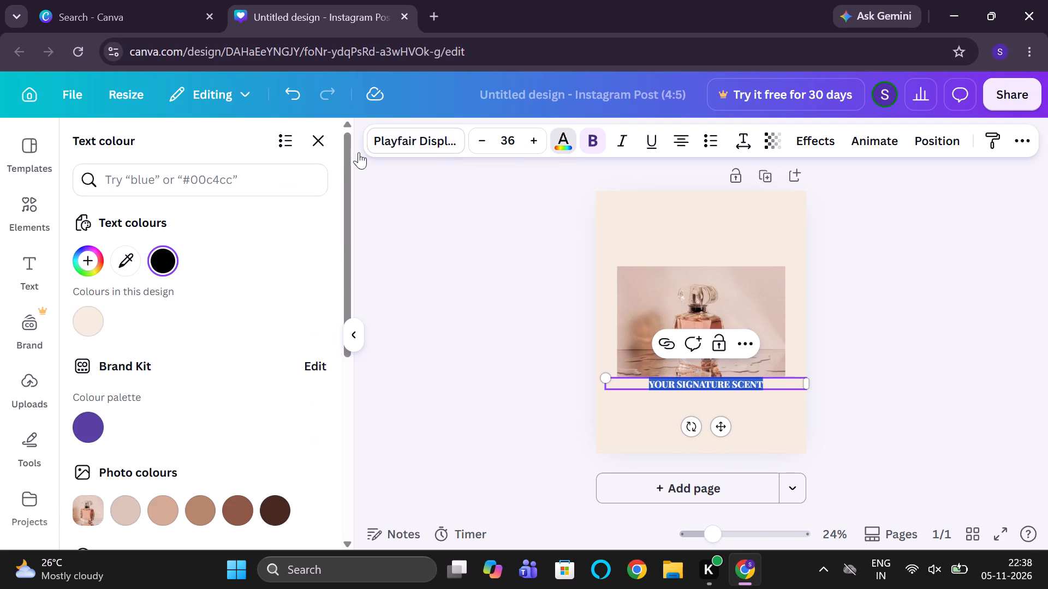
pyautogui.click(275, 174)
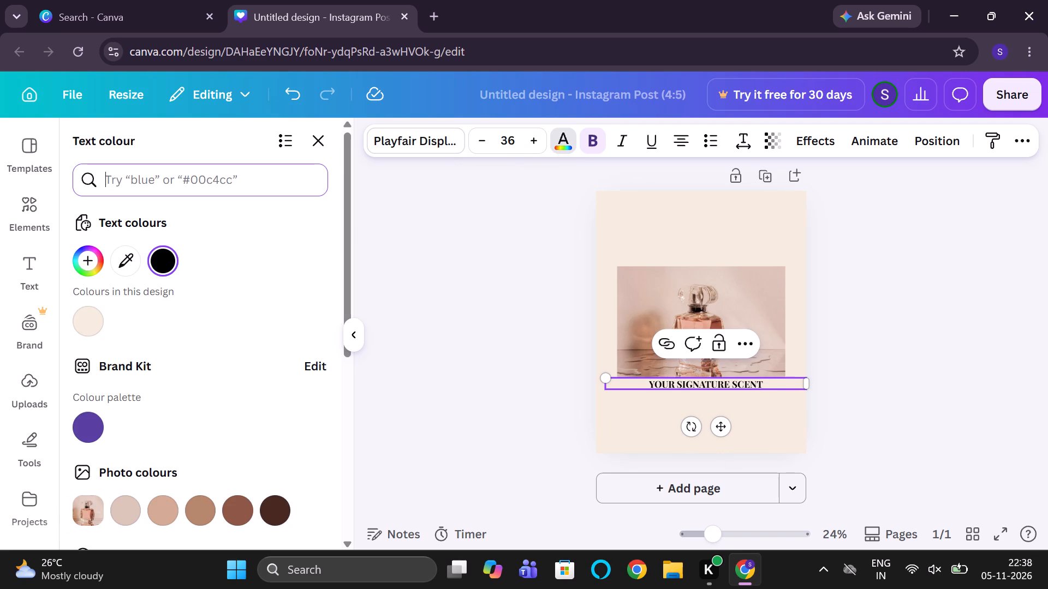
pyautogui.hotkey('shift', '#')
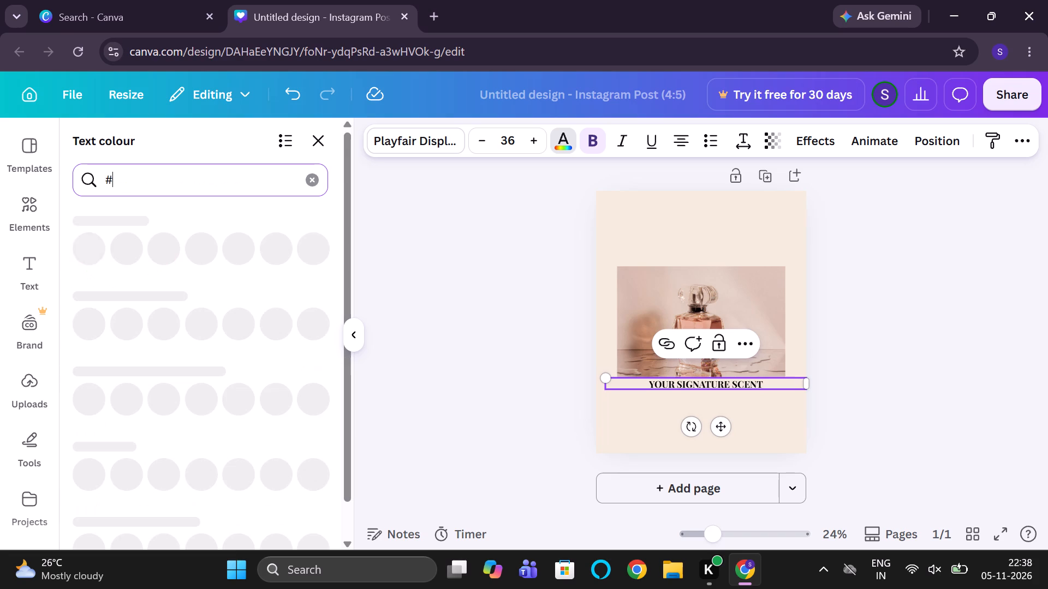
pyautogui.press('2')
pyautogui.press('9')
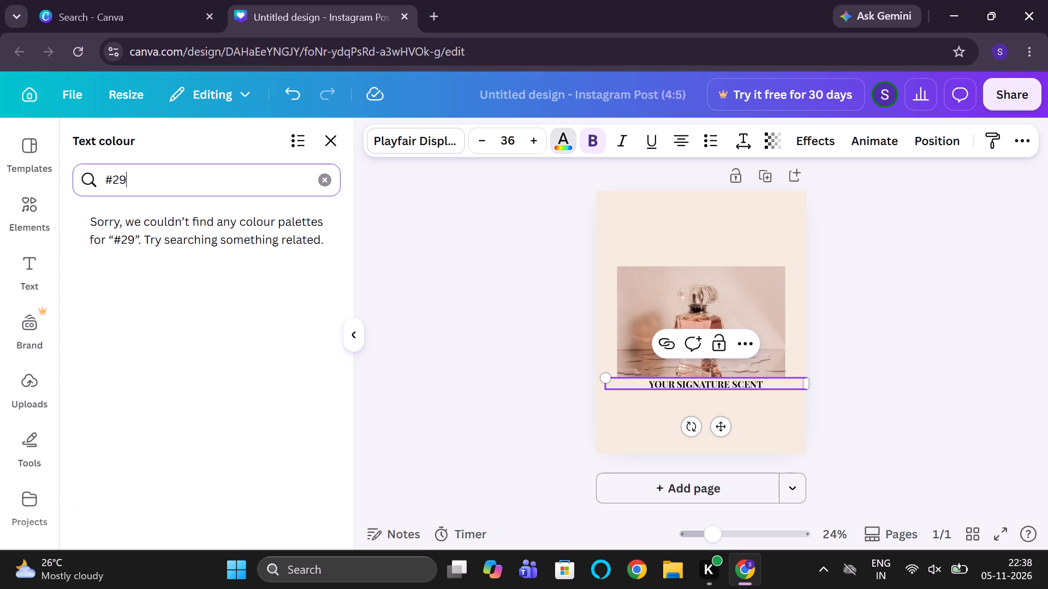
pyautogui.write('38')
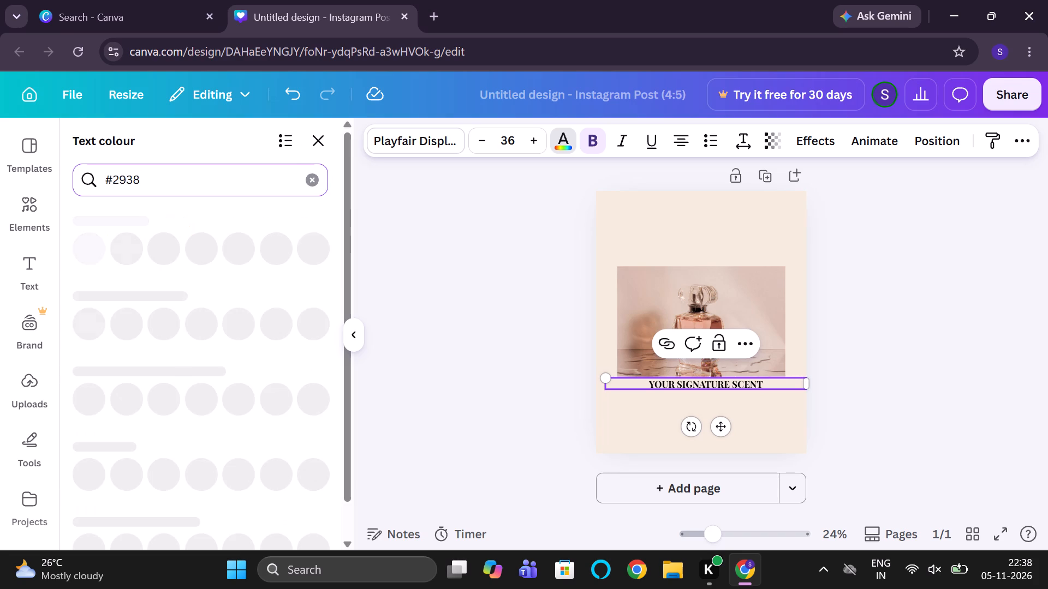
pyautogui.write('2e')
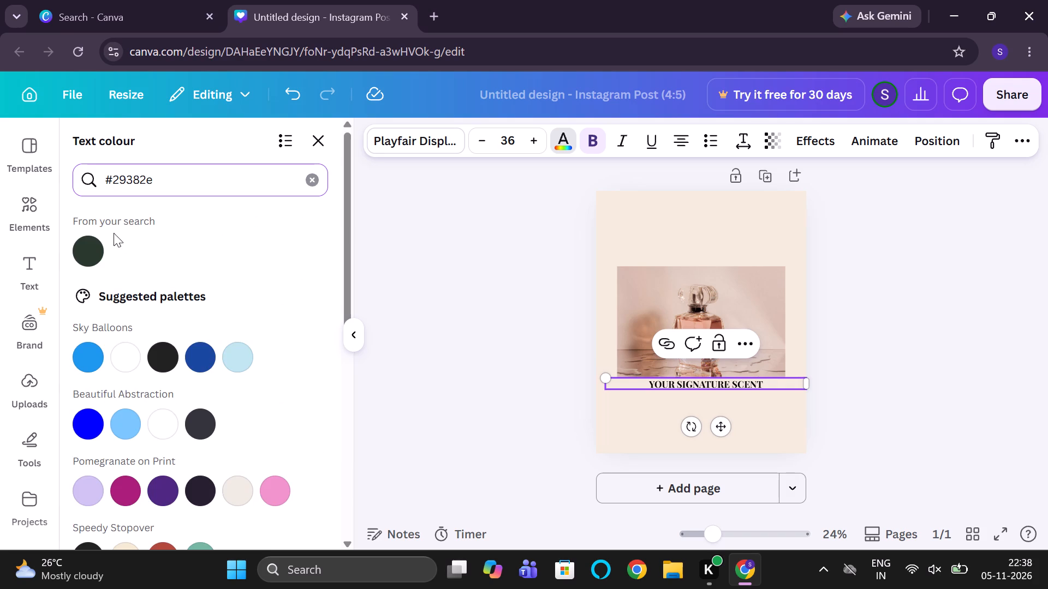
pyautogui.moveTo(165, 179); pyautogui.dragTo(106, 177)
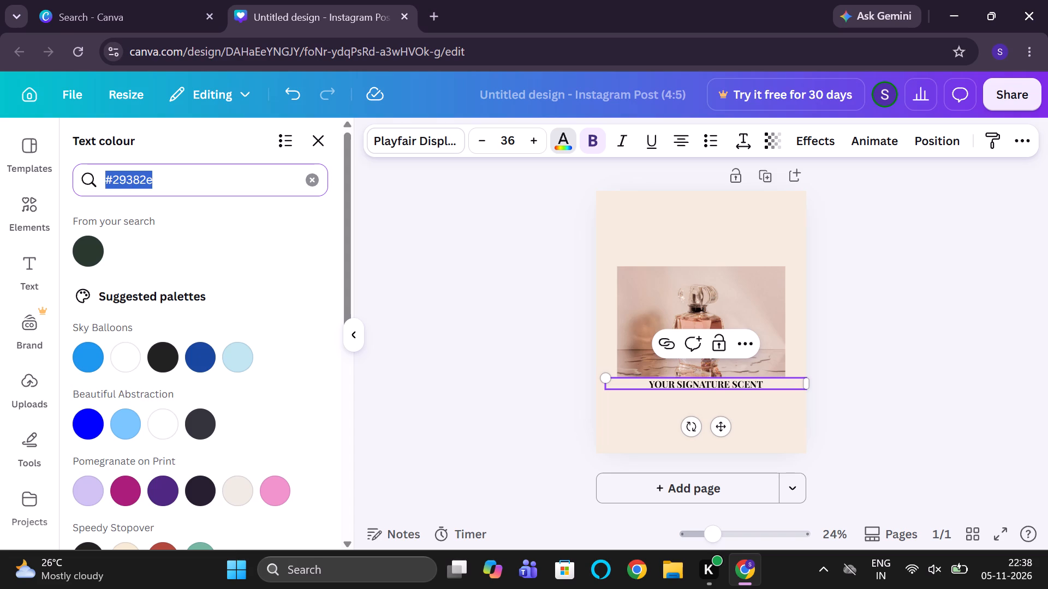
pyautogui.press('BackSpace')
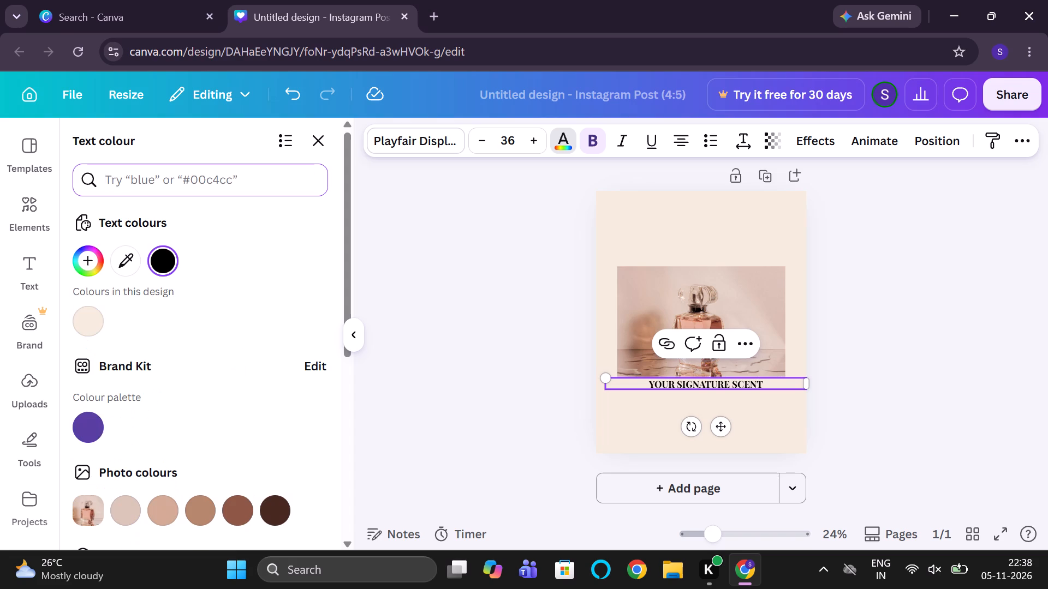
pyautogui.hotkey('shift', '#')
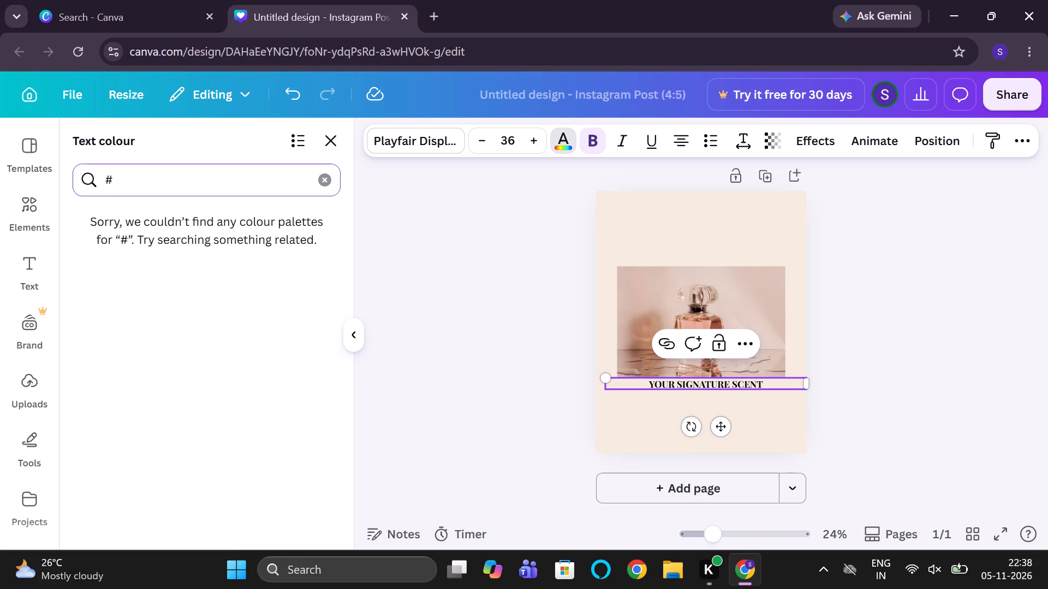
pyautogui.press('4')
pyautogui.press('9')
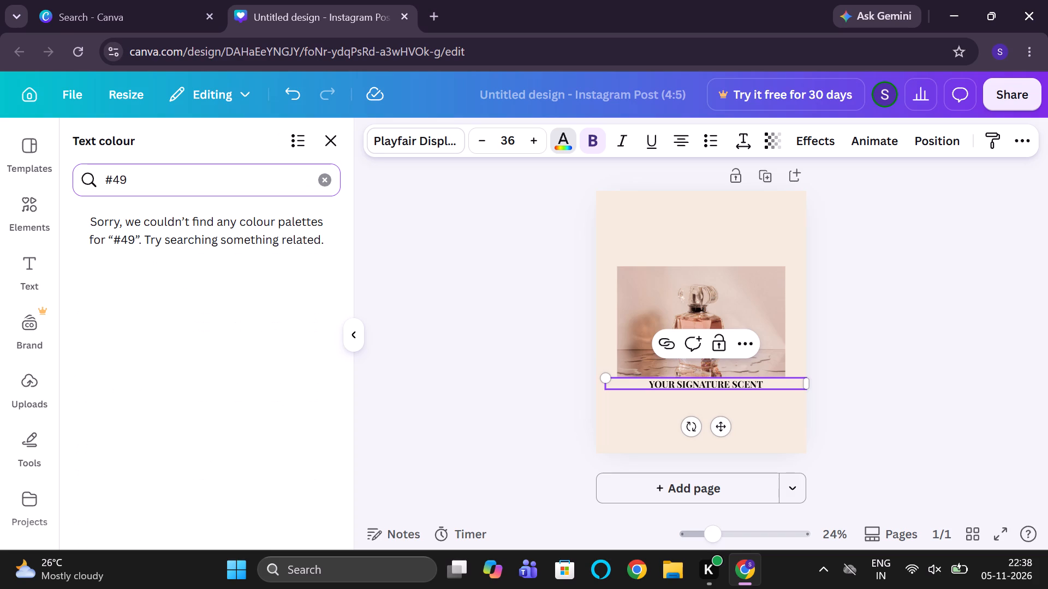
pyautogui.write('38')
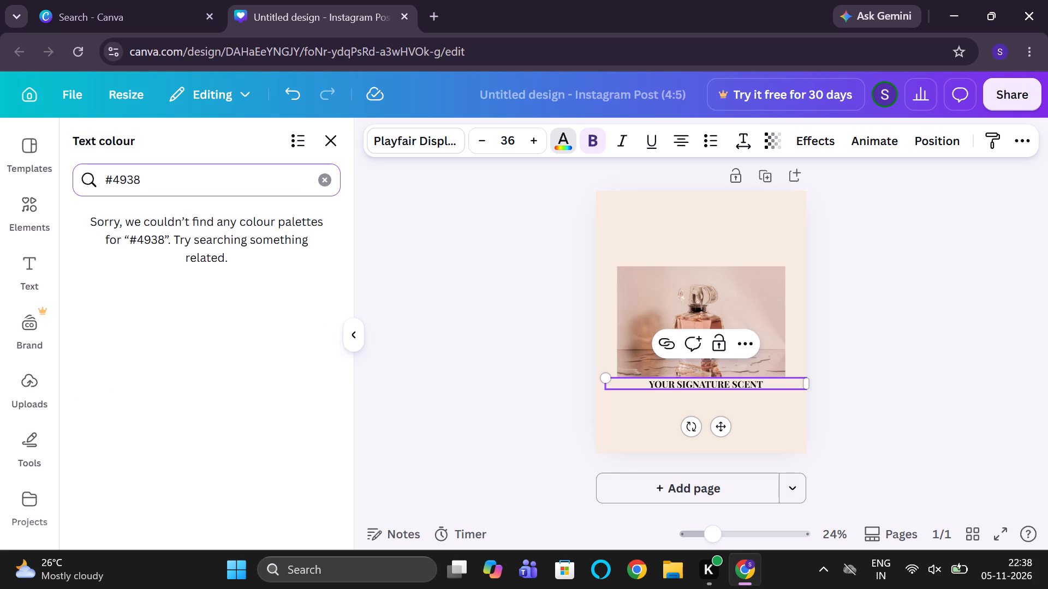
pyautogui.press('2')
pyautogui.hotkey('shift', 'e')
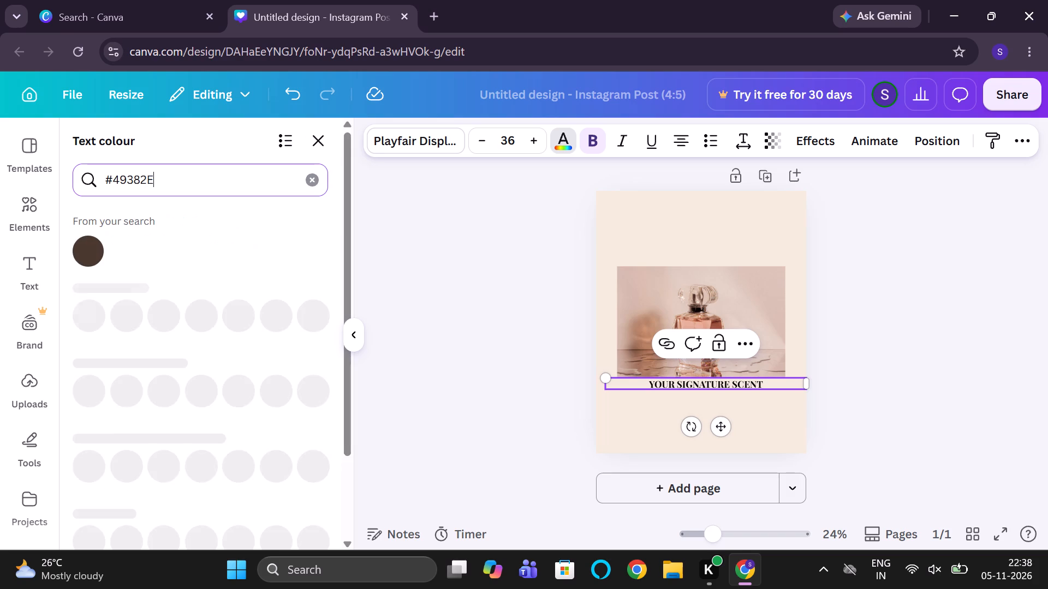
pyautogui.click(97, 237)
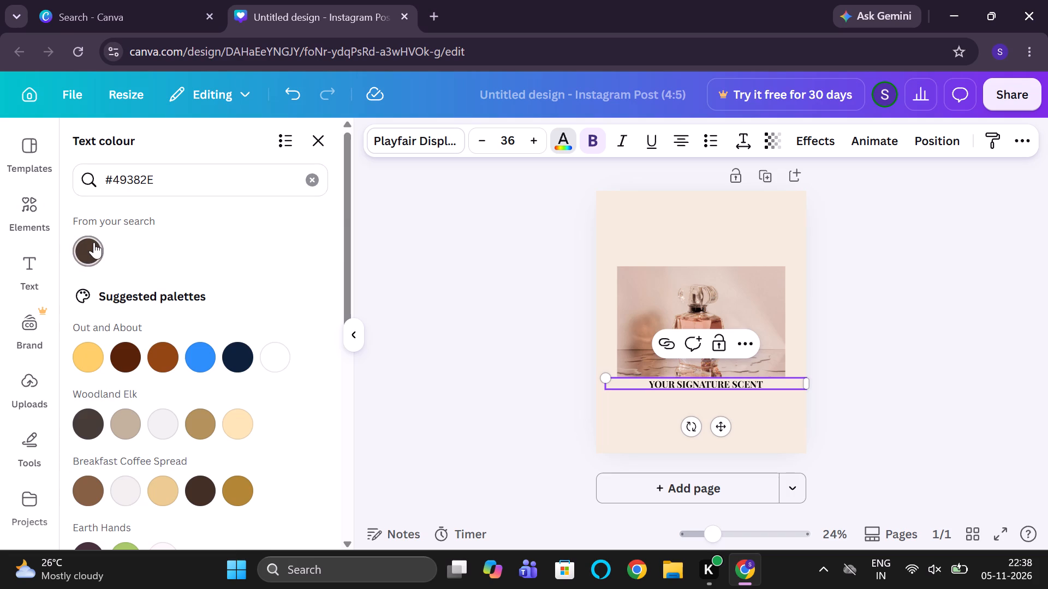
pyautogui.click(94, 242)
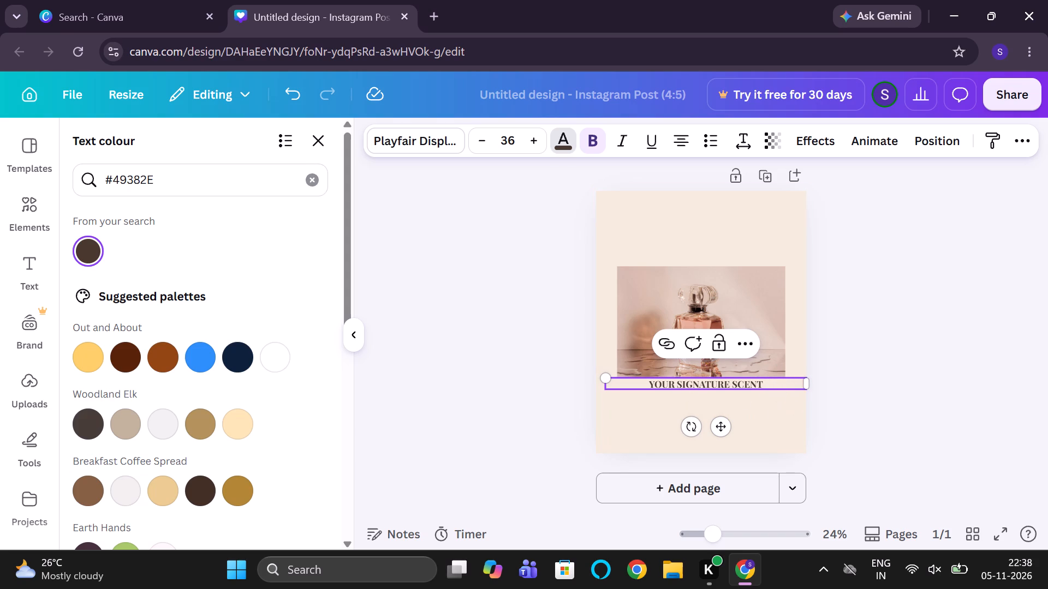
# Move the "YOUR SIGNATURE SCENT" heading above the bottle photo, centred near the page's top edge.
pyautogui.moveTo(776, 393); pyautogui.dragTo(774, 386)
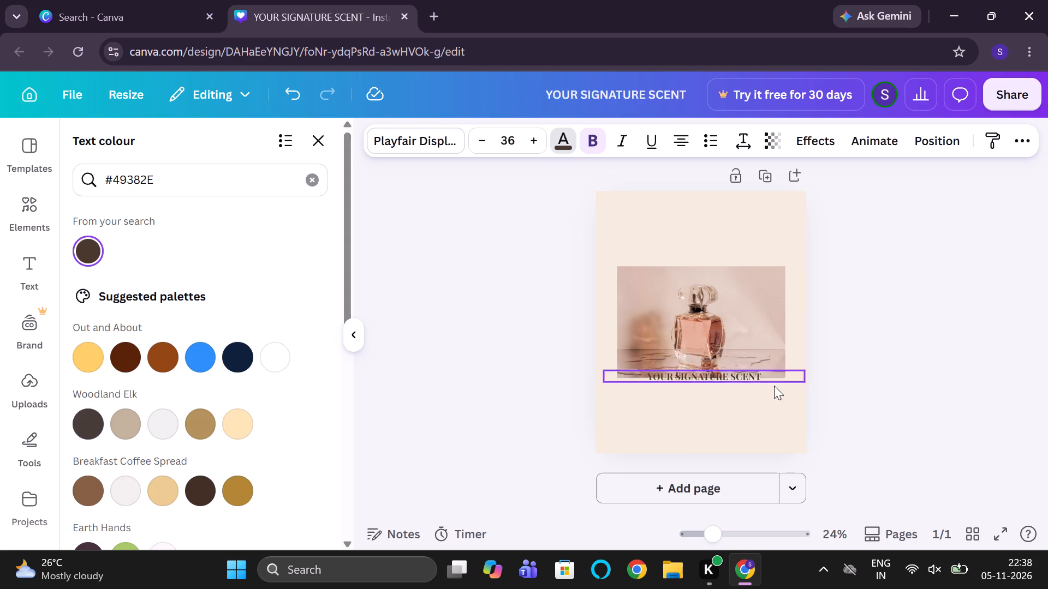
pyautogui.moveTo(774, 386); pyautogui.dragTo(770, 259)
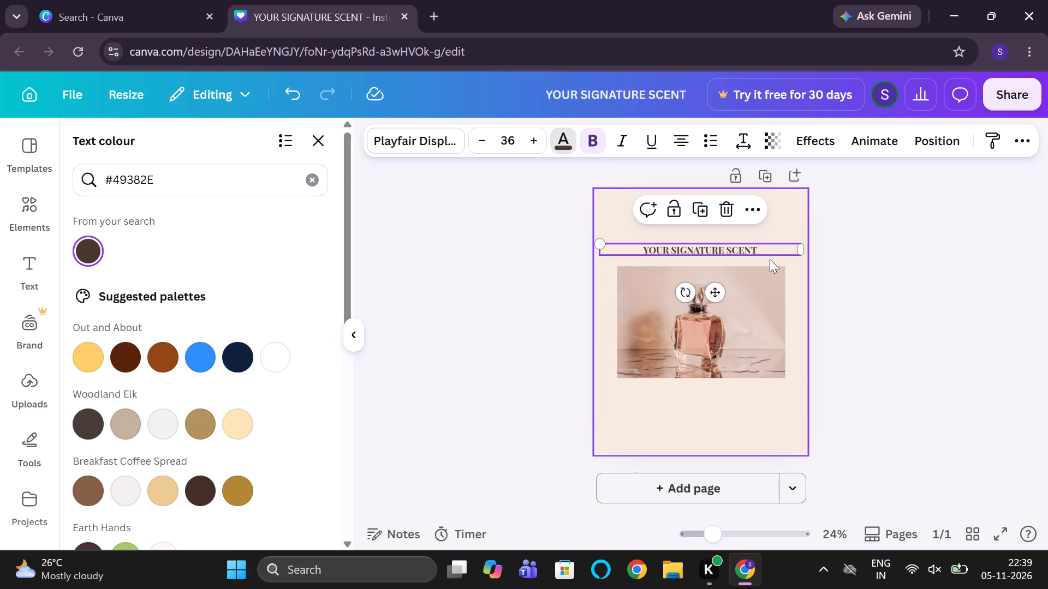
pyautogui.click(882, 289)
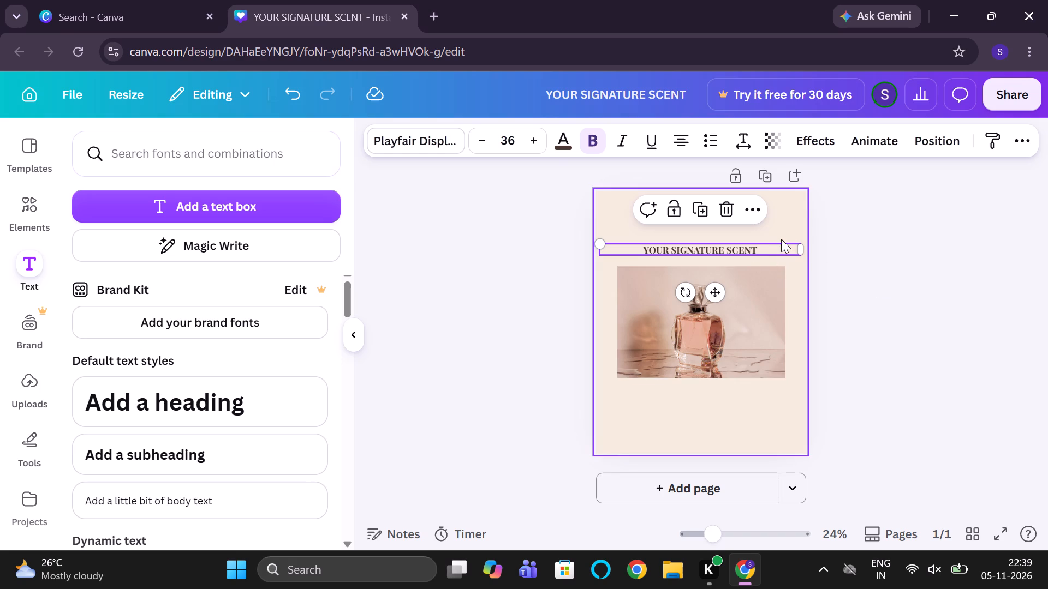
pyautogui.moveTo(778, 243); pyautogui.dragTo(777, 199)
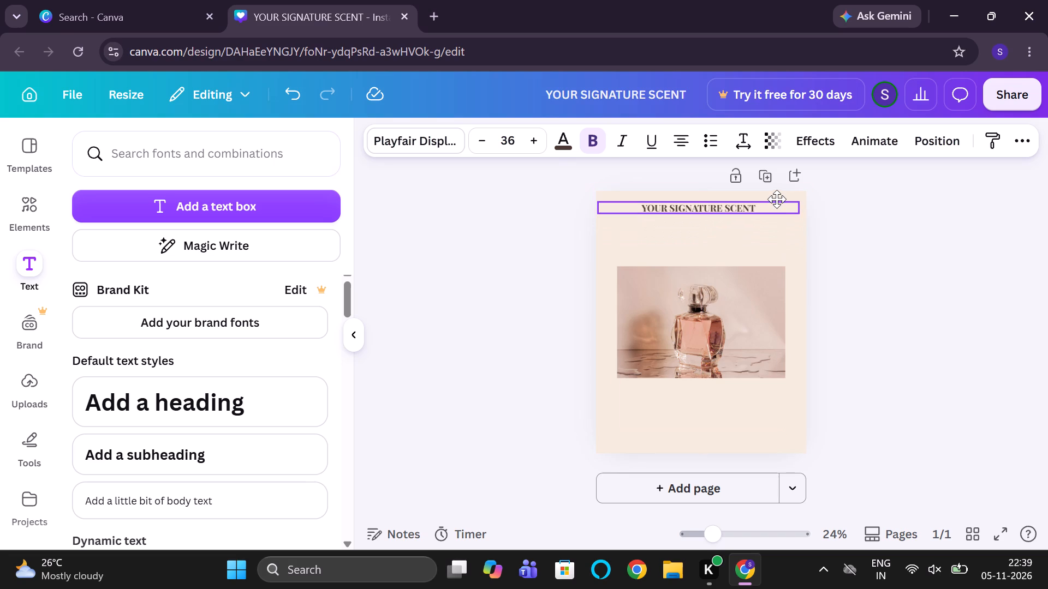
pyautogui.moveTo(777, 199); pyautogui.dragTo(779, 201)
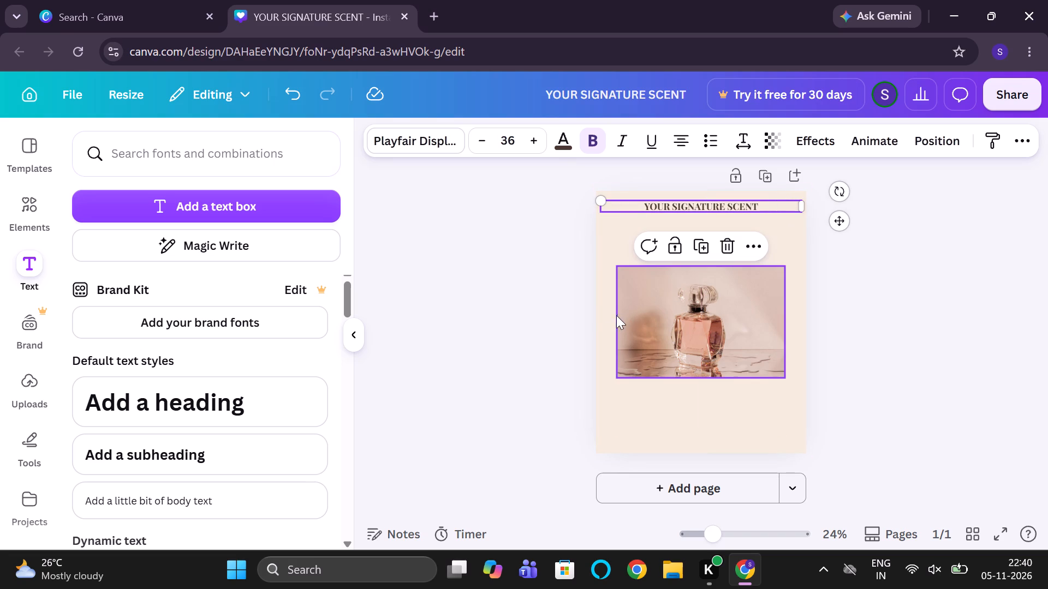
# Widen the perfume bottle photo on both sides so it spans the full width of the page.
pyautogui.click(628, 323)
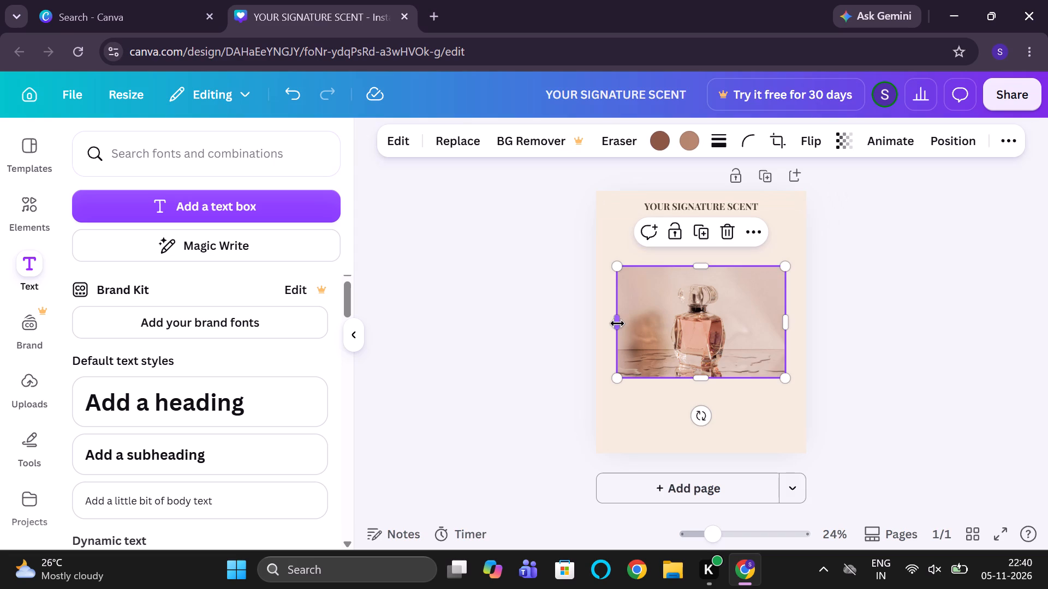
pyautogui.moveTo(617, 323); pyautogui.dragTo(606, 322)
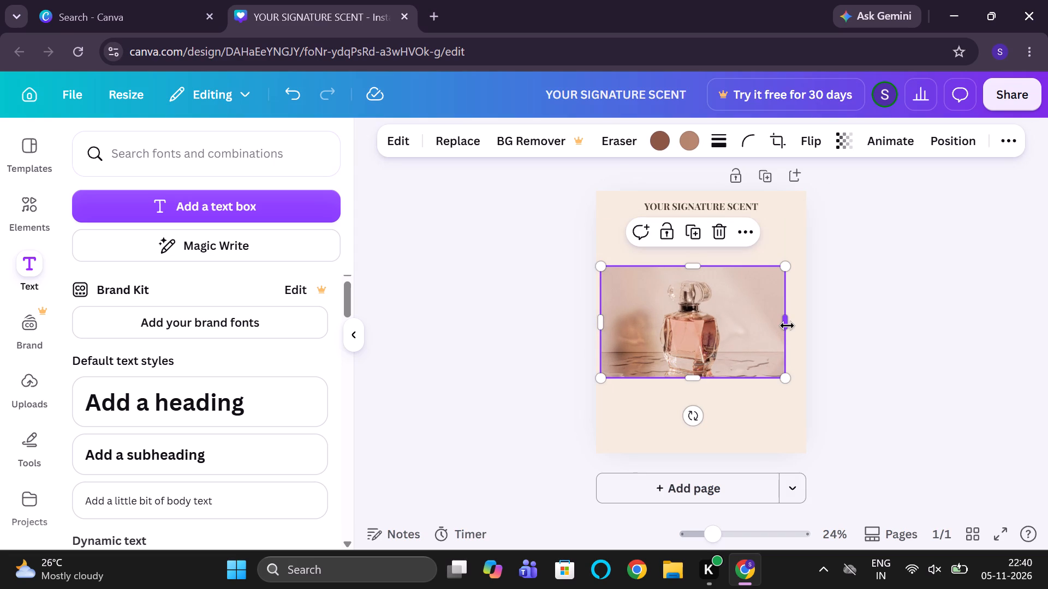
pyautogui.moveTo(787, 326); pyautogui.dragTo(799, 326)
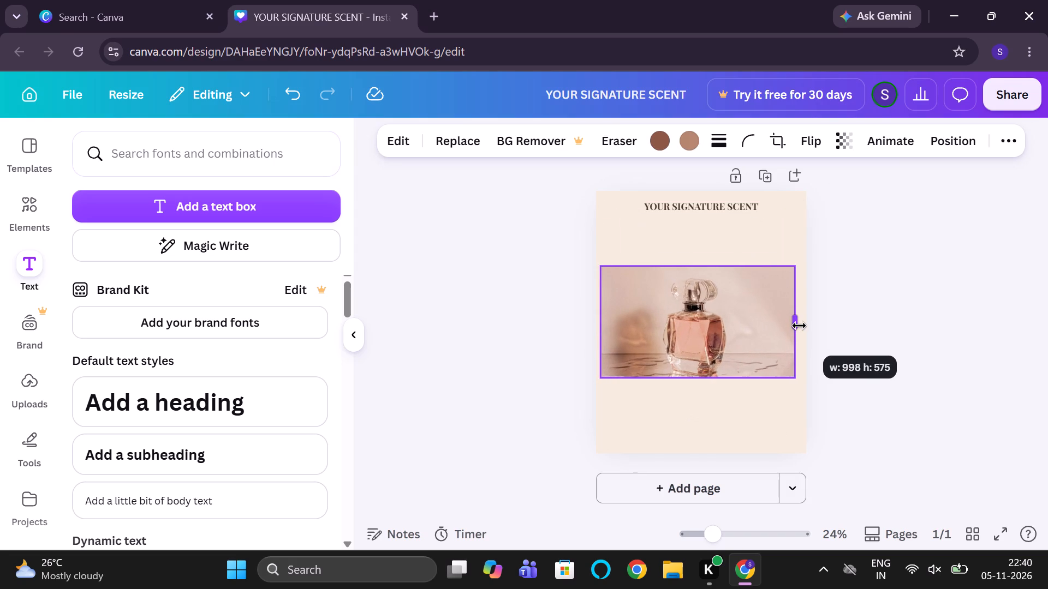
pyautogui.moveTo(799, 326); pyautogui.dragTo(807, 326)
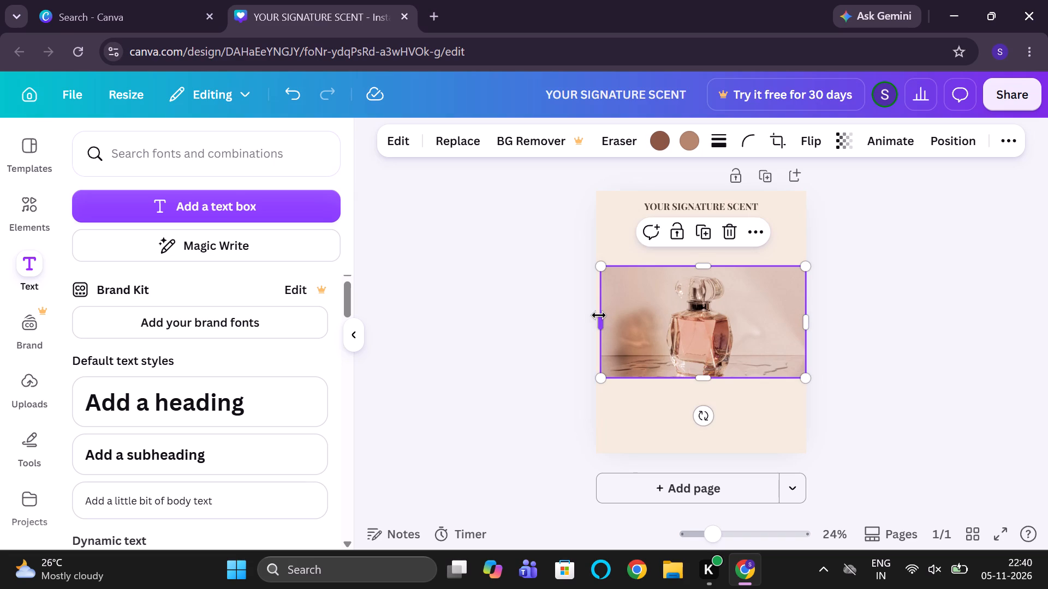
pyautogui.moveTo(599, 317); pyautogui.dragTo(592, 318)
pyautogui.click(870, 343)
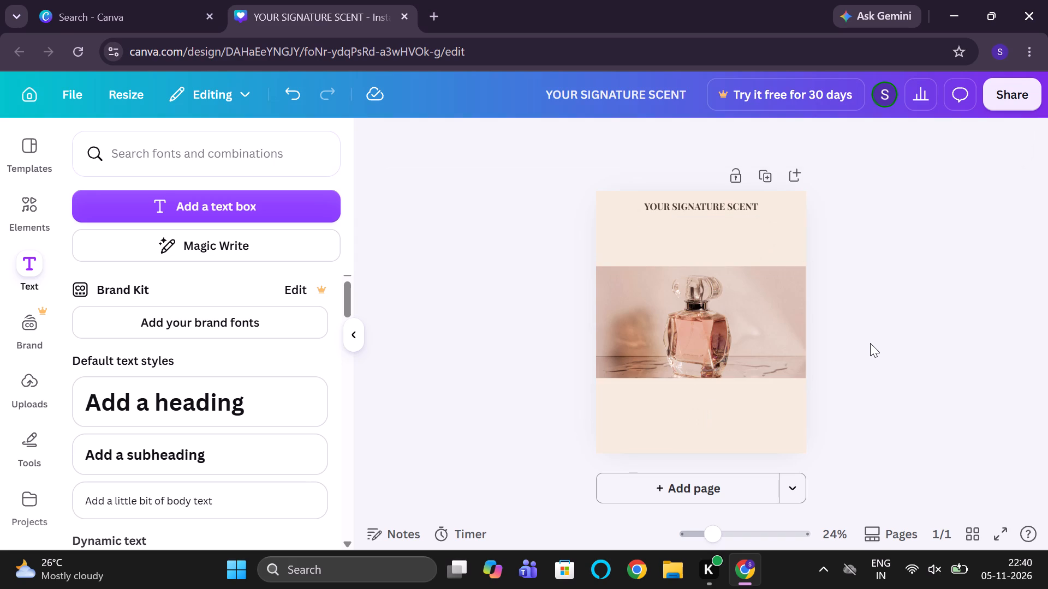
# Add a subheading to the page reading "Elegance in every drop.".
pyautogui.click(276, 444)
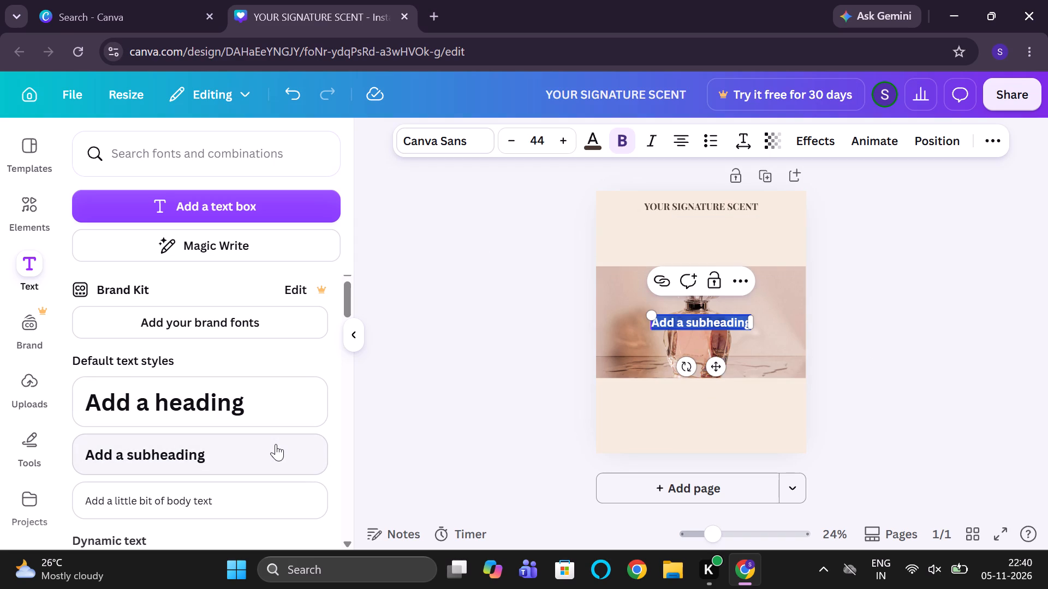
pyautogui.press('BackSpace')
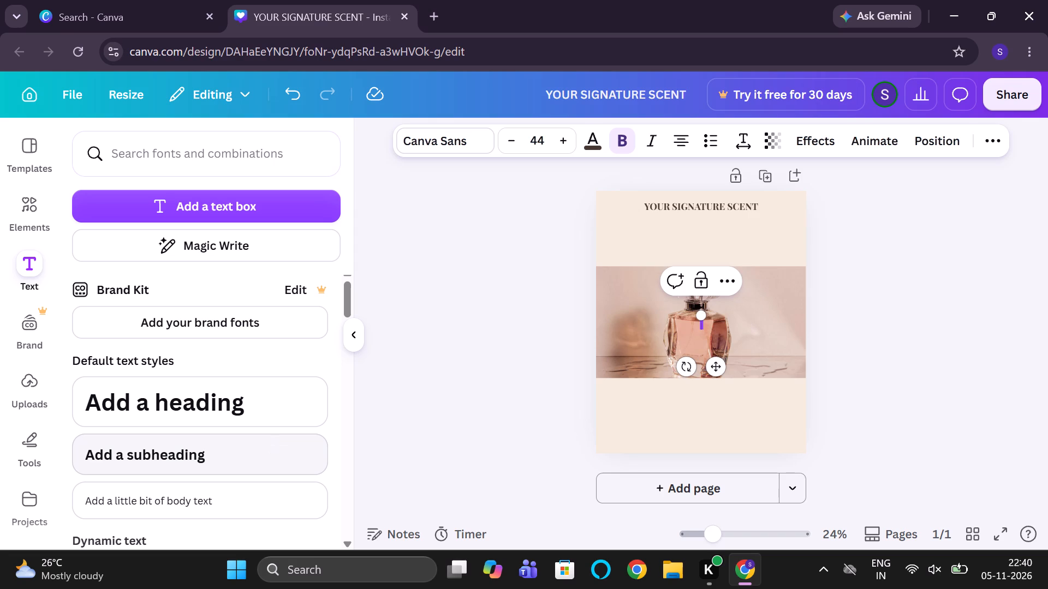
pyautogui.hotkey('shift', 'e')
pyautogui.press('l')
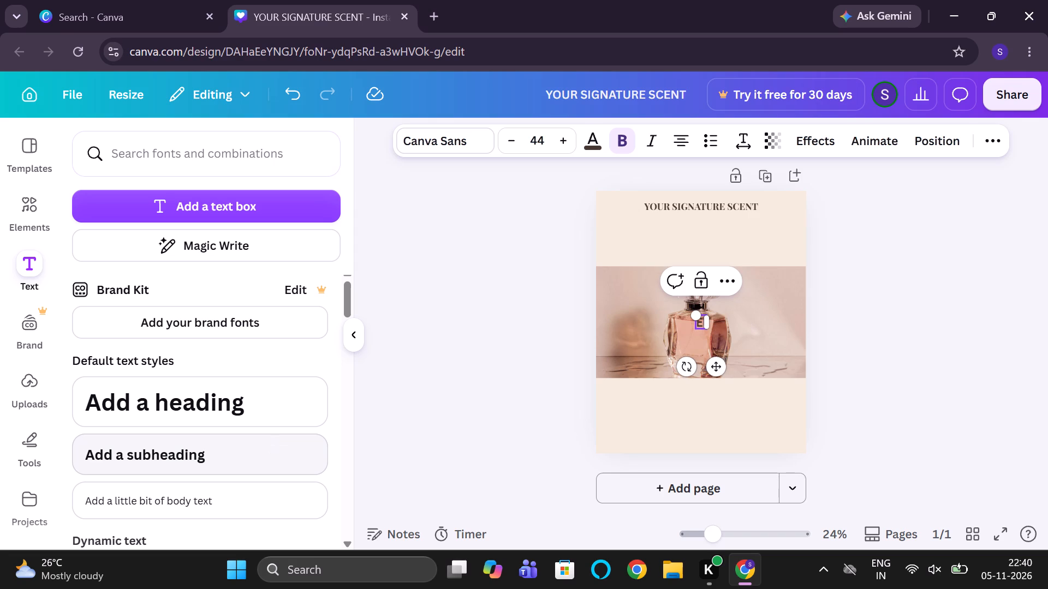
pyautogui.press('e')
pyautogui.press('g')
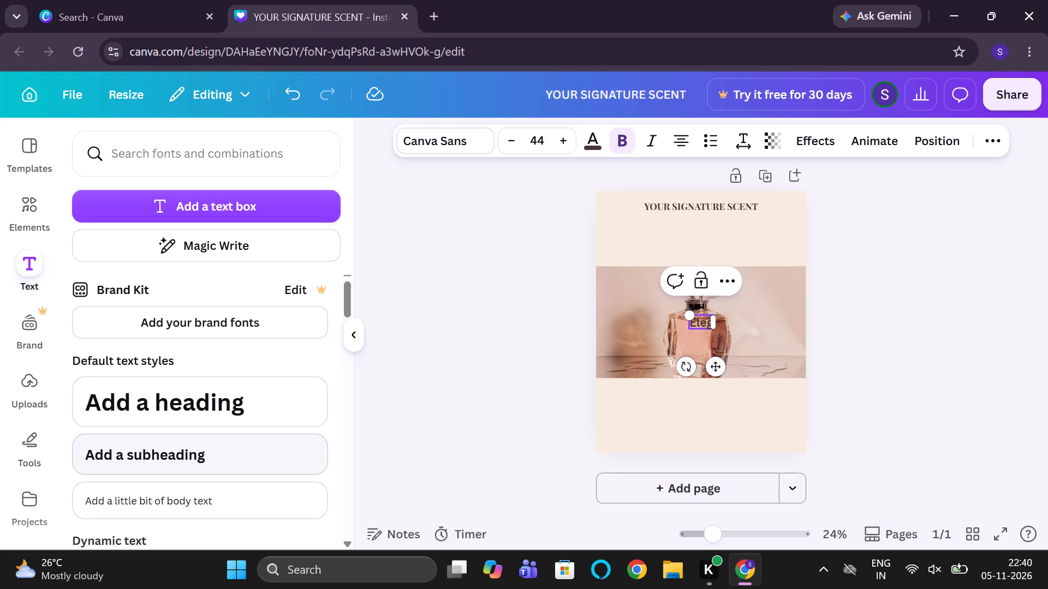
pyautogui.write('ance')
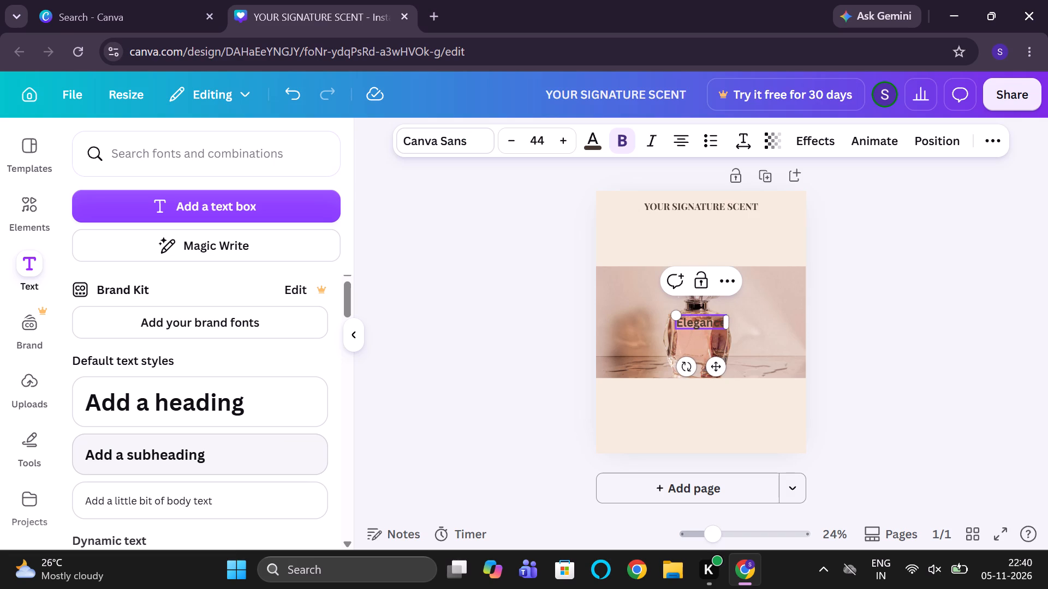
pyautogui.press('space')
pyautogui.write('in')
pyautogui.press('space')
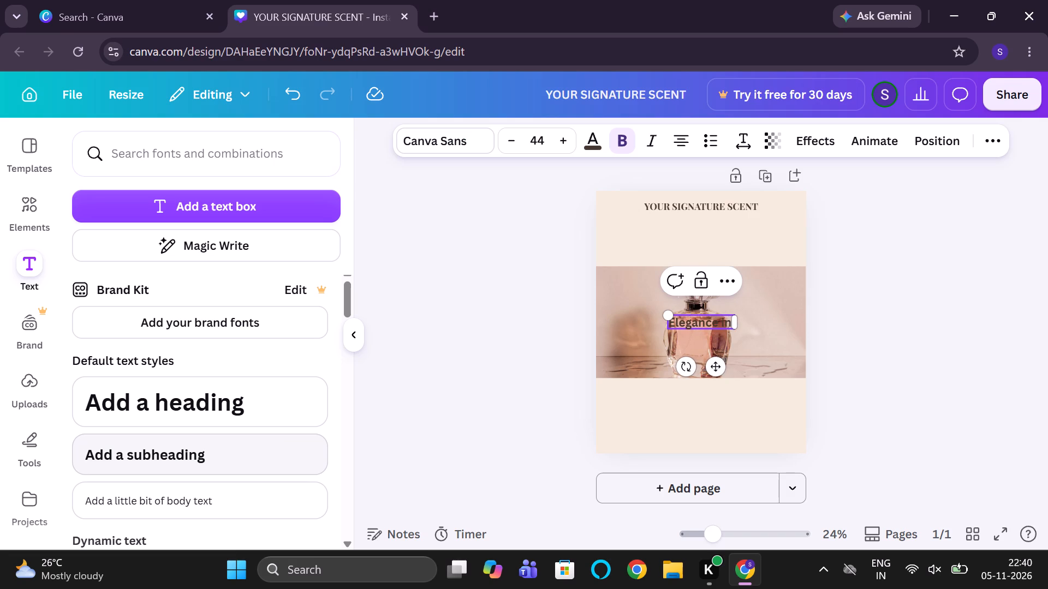
pyautogui.write('every drop')
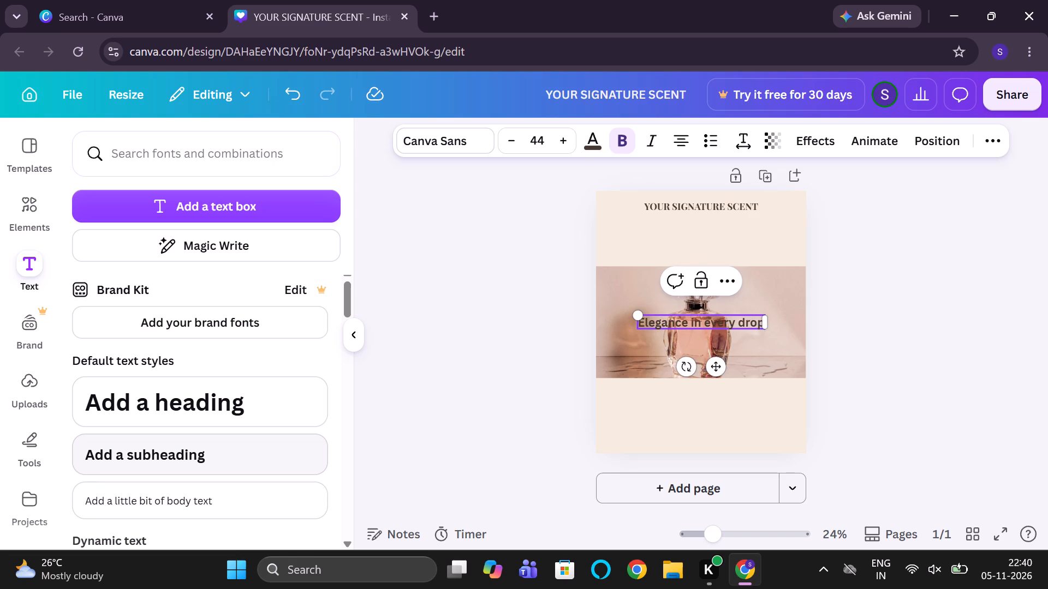
pyautogui.press('.')
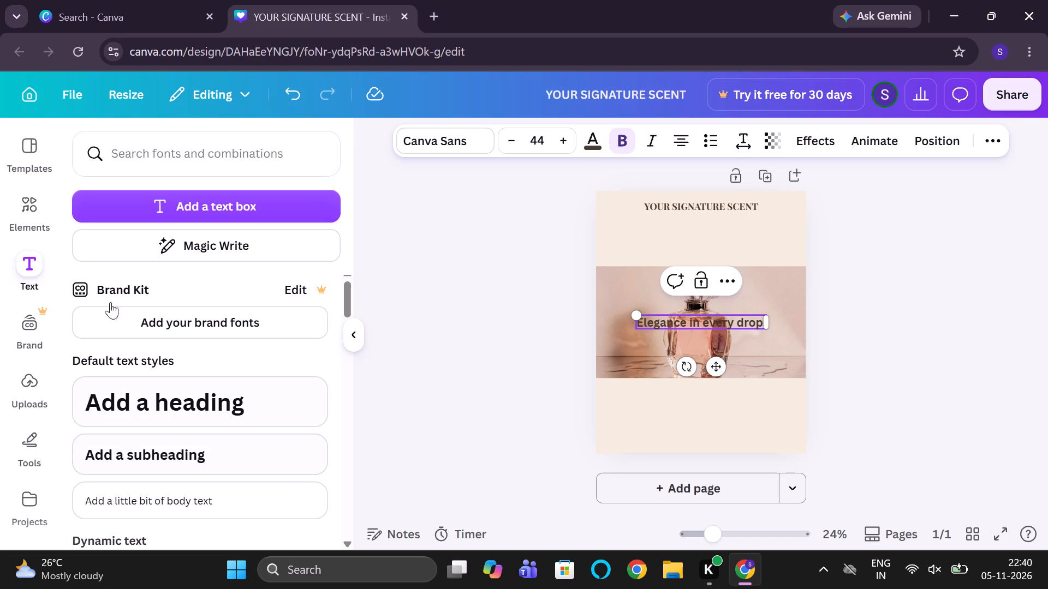
# Set the "Elegance in every drop." subheading in the DM Sans font at size 18.
pyautogui.click(445, 145)
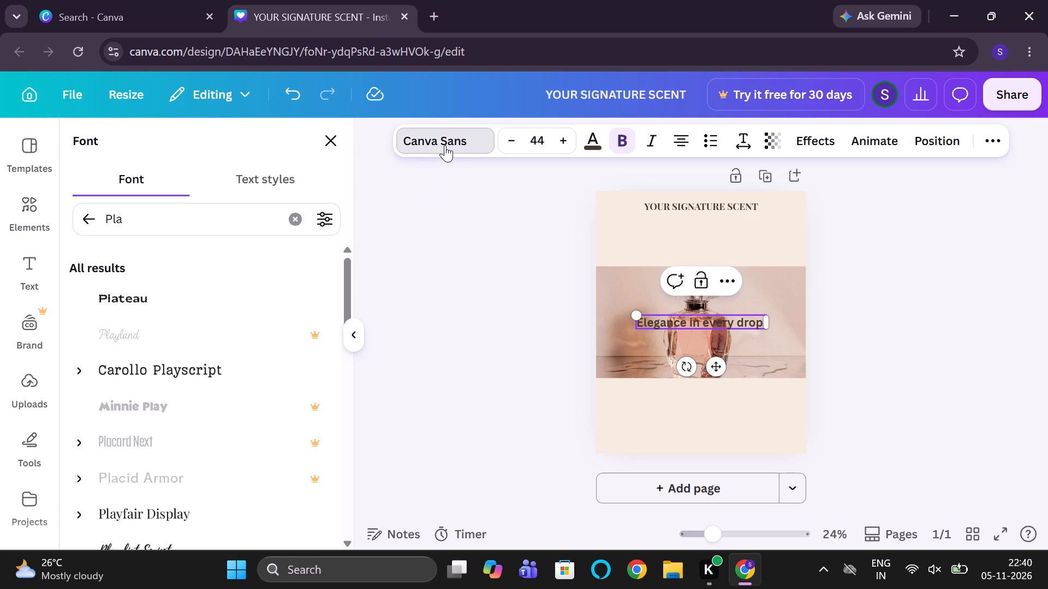
pyautogui.click(297, 227)
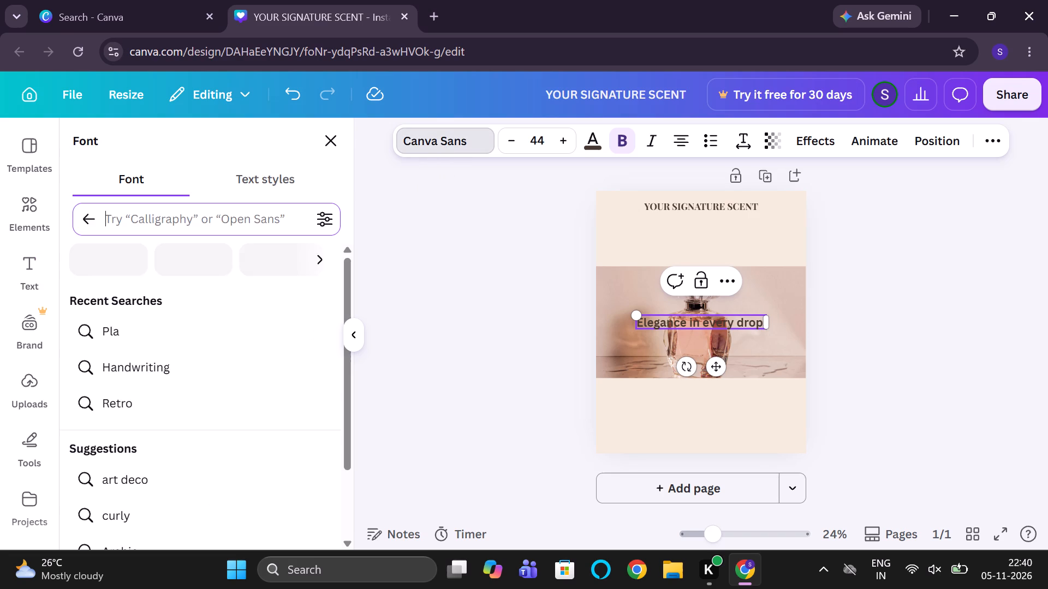
pyautogui.write('dm')
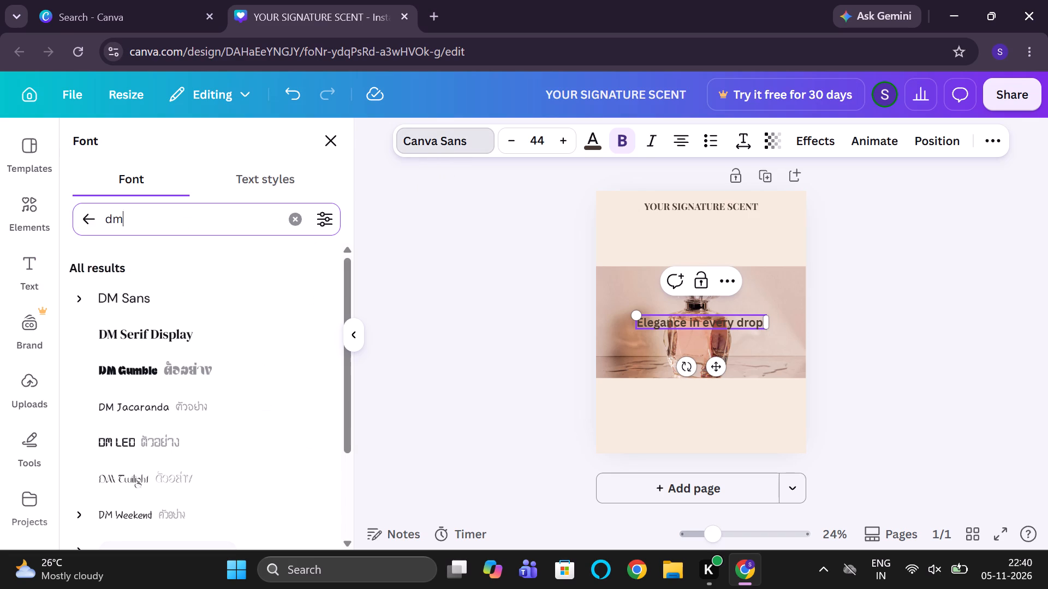
pyautogui.click(180, 292)
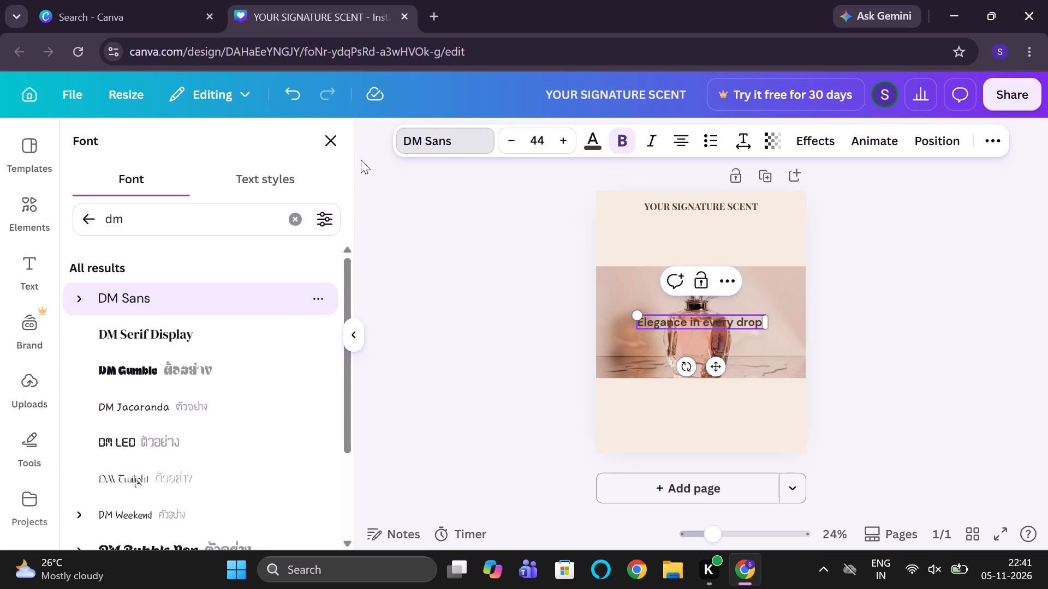
pyautogui.click(534, 148)
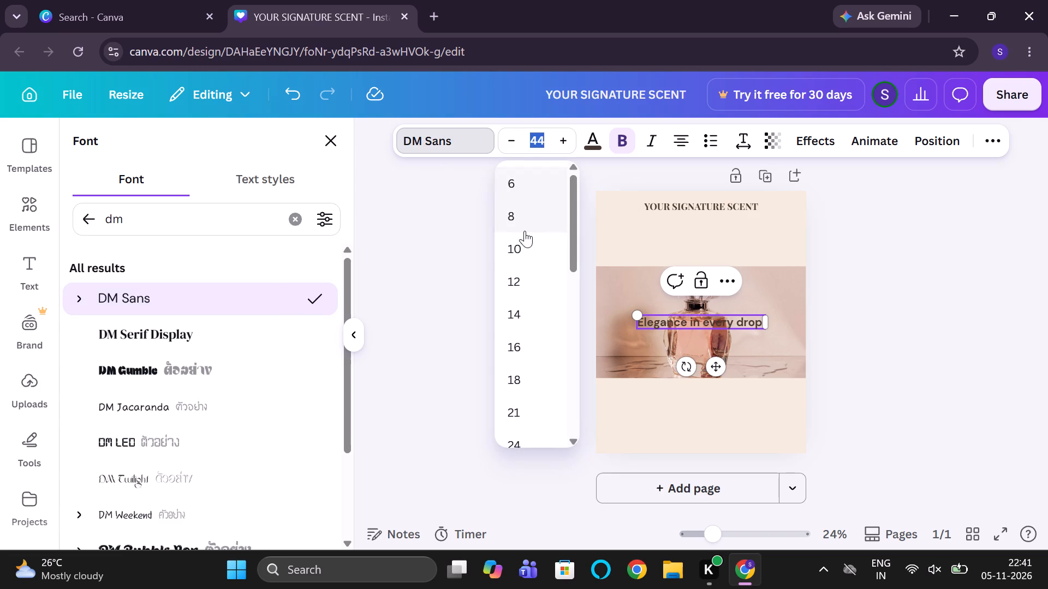
pyautogui.click(521, 369)
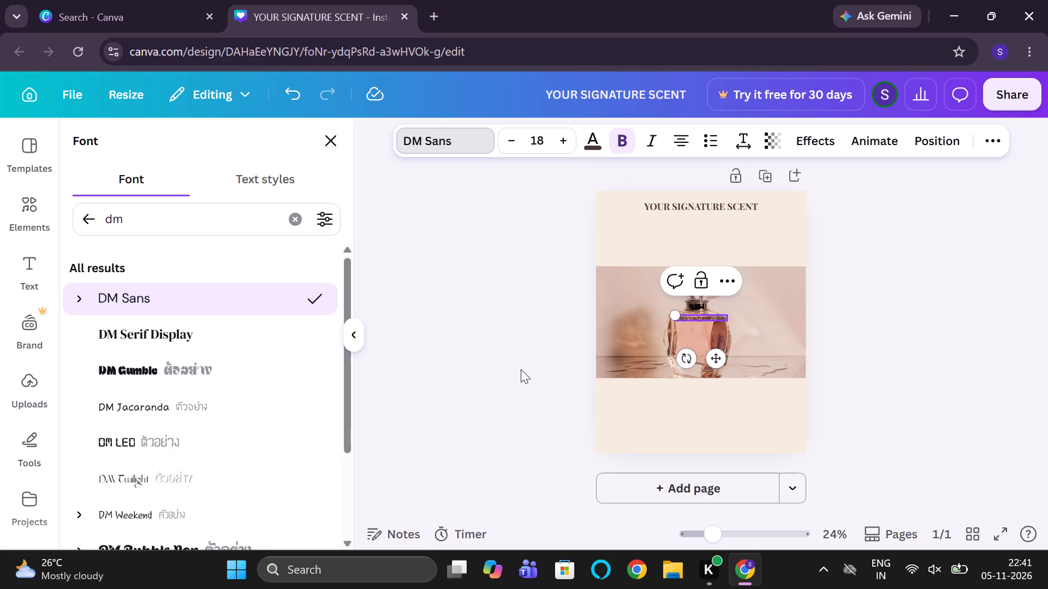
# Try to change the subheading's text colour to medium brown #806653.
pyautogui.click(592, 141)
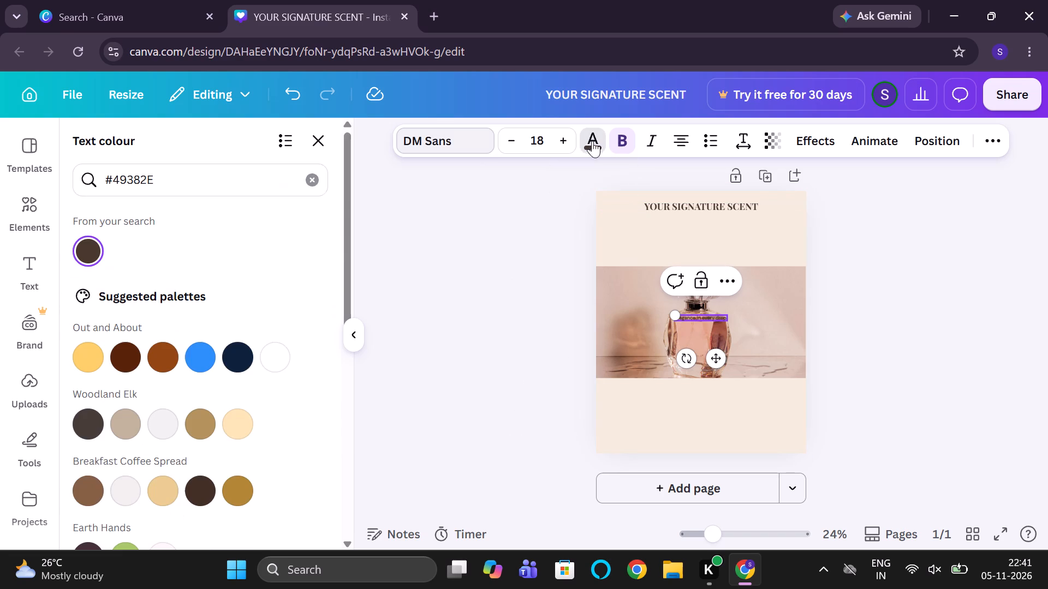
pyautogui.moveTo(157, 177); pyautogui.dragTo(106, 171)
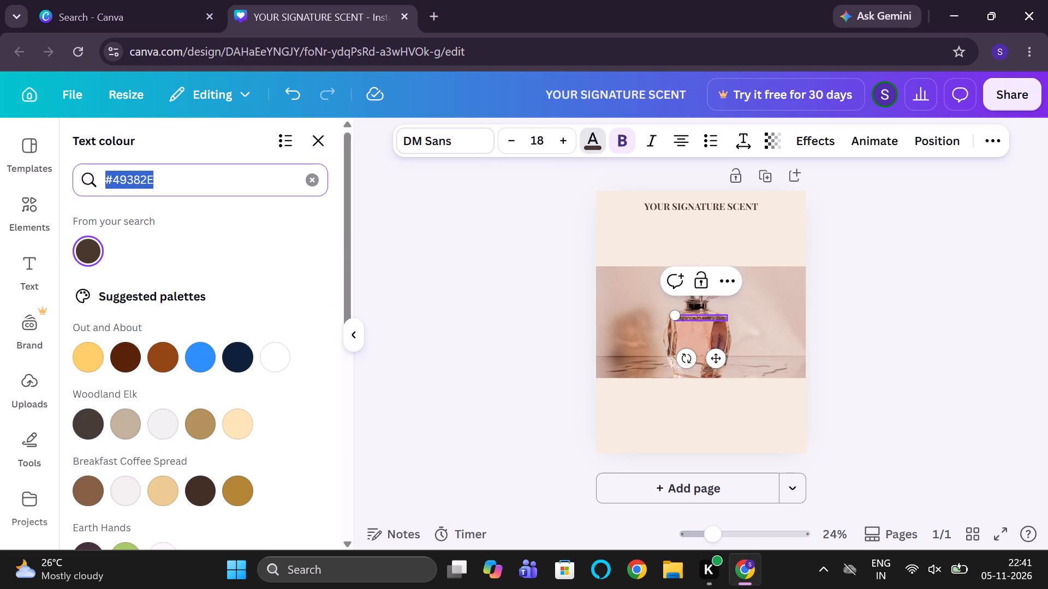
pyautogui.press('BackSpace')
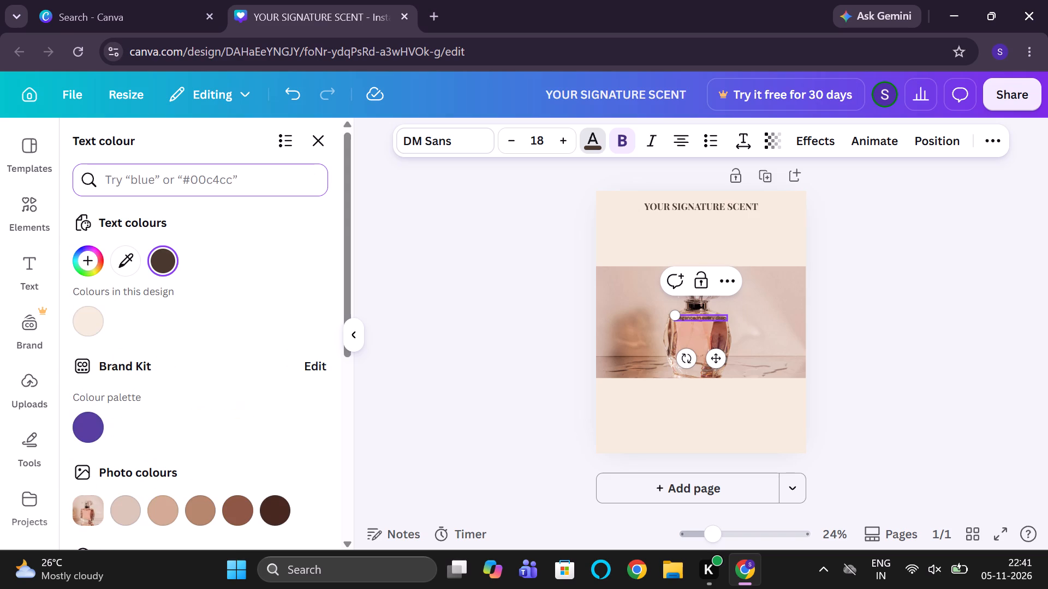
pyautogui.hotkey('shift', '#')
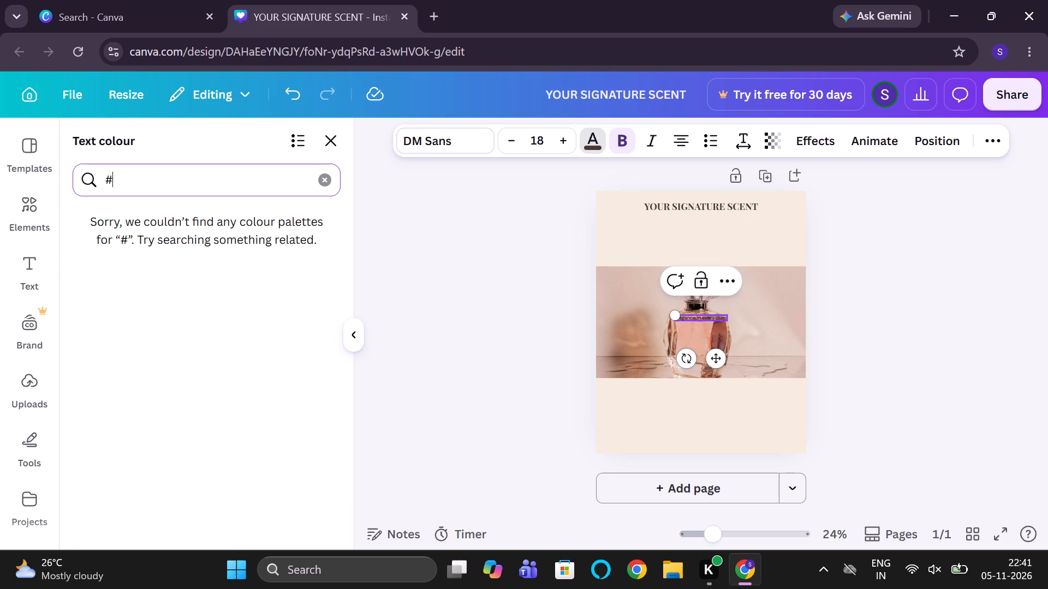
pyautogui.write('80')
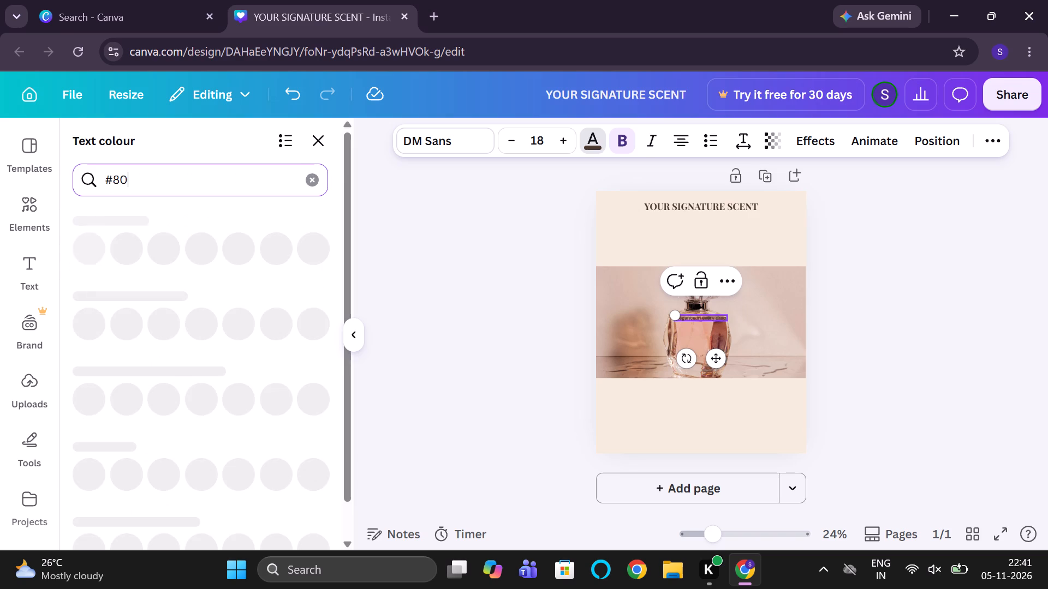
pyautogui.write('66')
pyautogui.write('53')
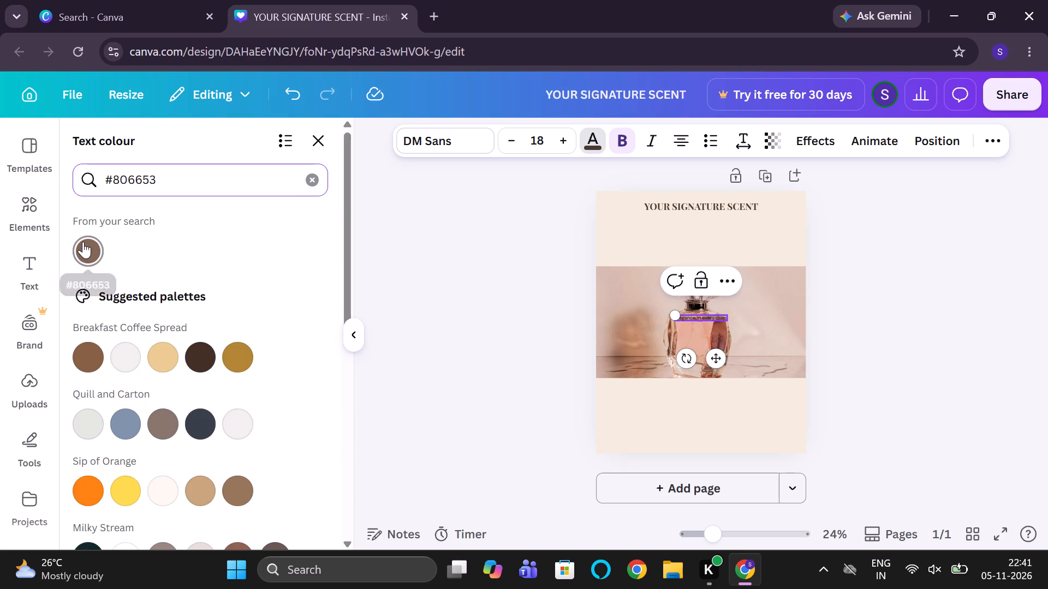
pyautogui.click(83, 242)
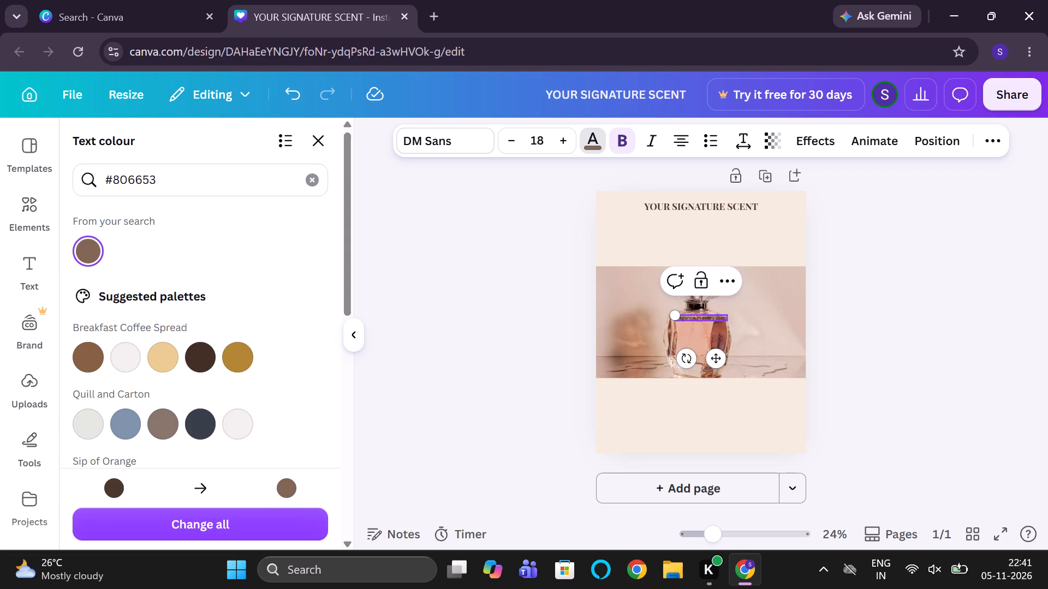
# Move the "Elegance in every drop." subheading just below the perfume bottle photo, centred horizontally on the page.
pyautogui.moveTo(727, 320); pyautogui.dragTo(729, 335)
pyautogui.moveTo(729, 335); pyautogui.dragTo(729, 389)
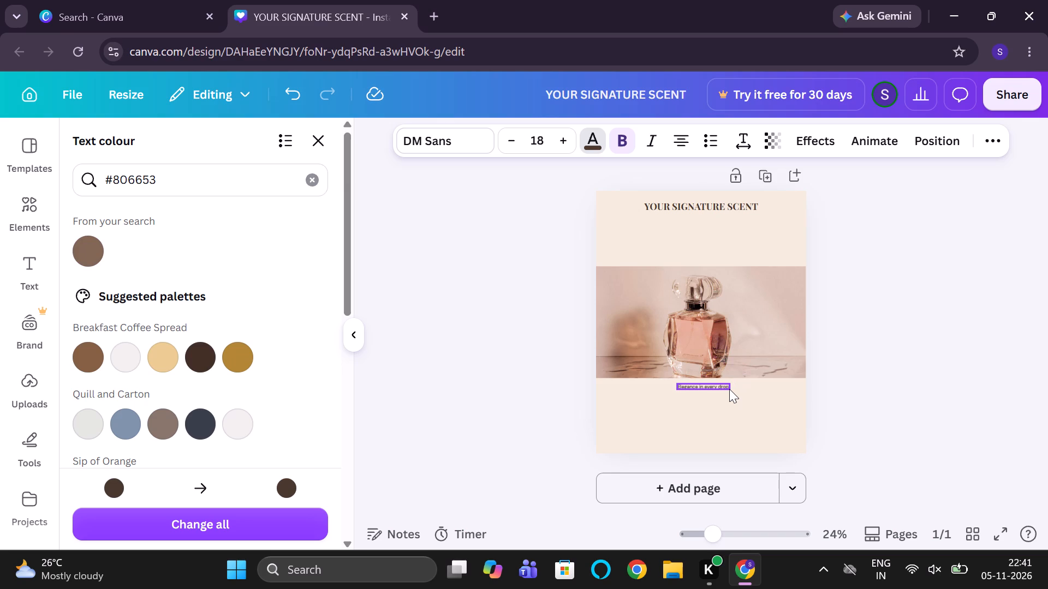
pyautogui.moveTo(729, 389); pyautogui.dragTo(728, 390)
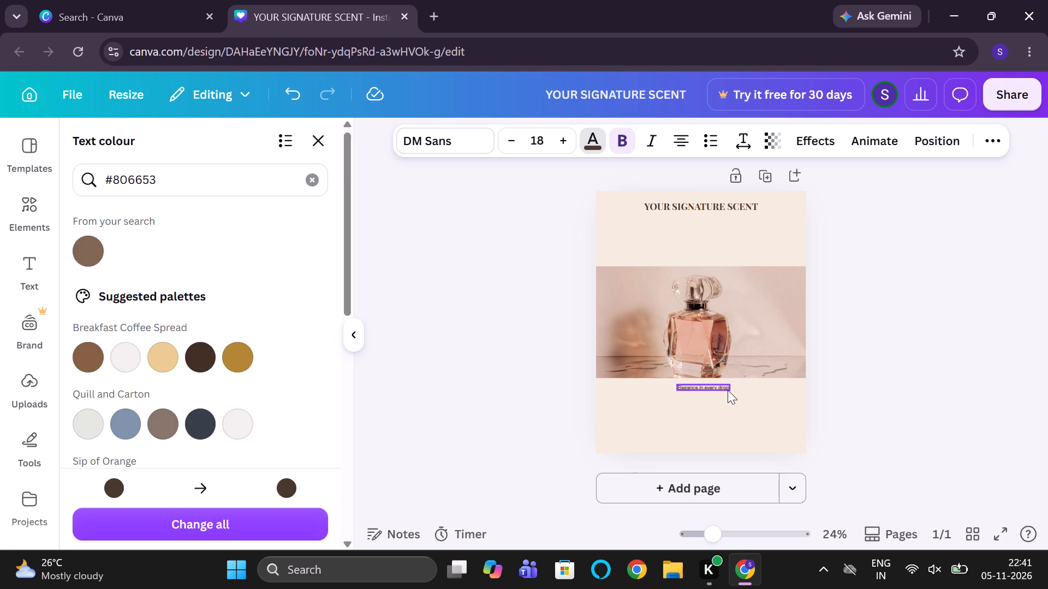
pyautogui.moveTo(728, 390); pyautogui.dragTo(726, 390)
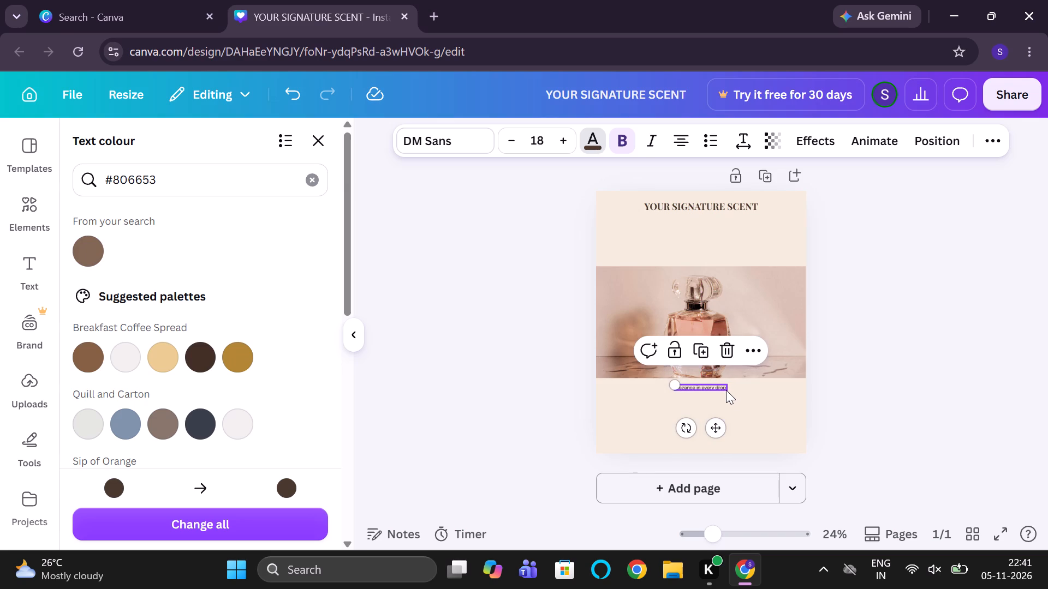
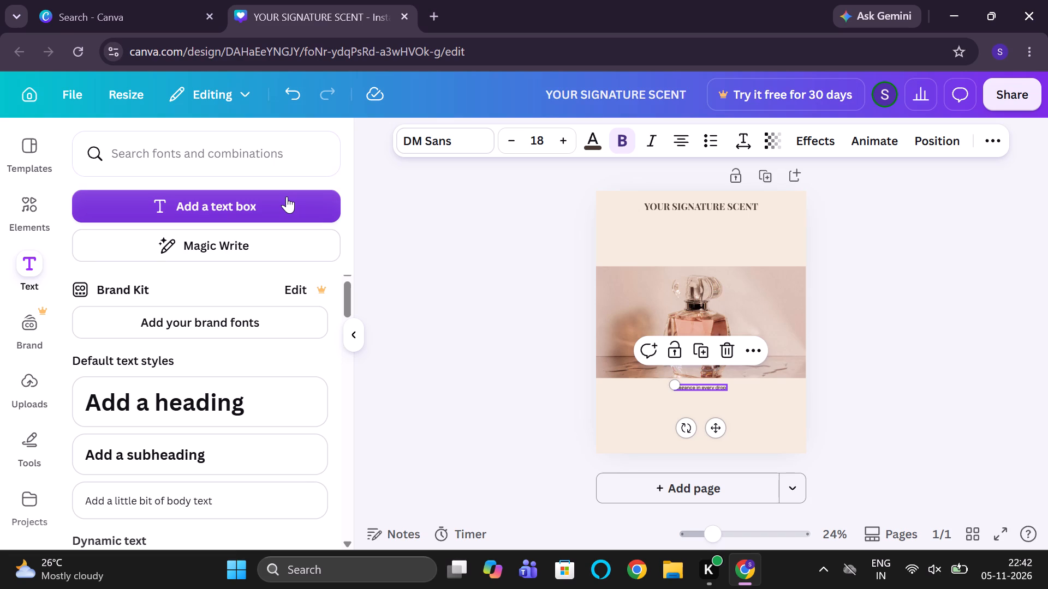
# Add a body text box to the page reading "DISCOVER YOUR NEW FAVOURITE".
pyautogui.click(196, 501)
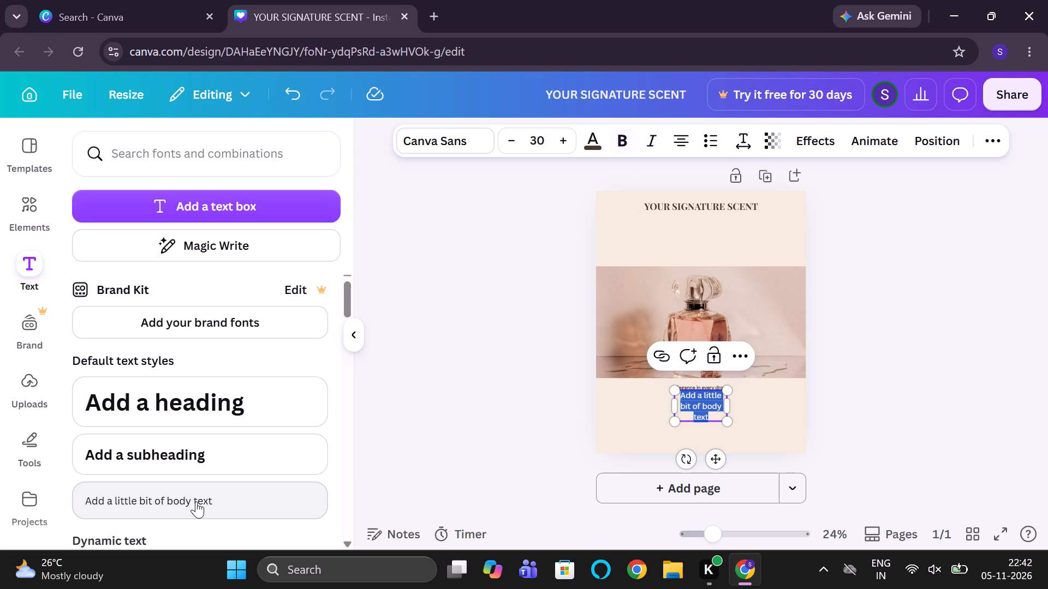
pyautogui.write('DISC')
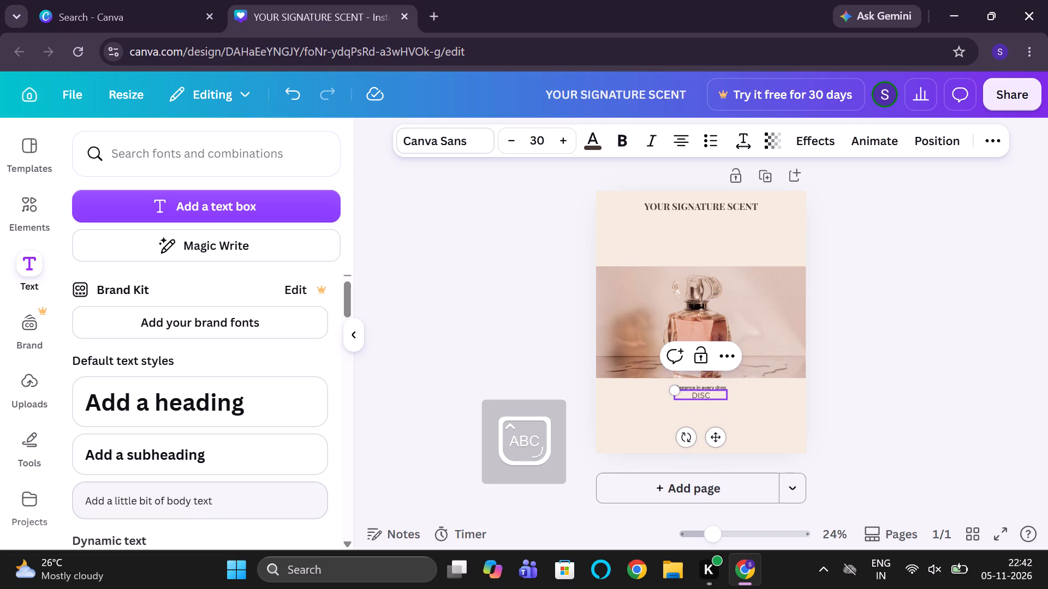
pyautogui.write('OVER')
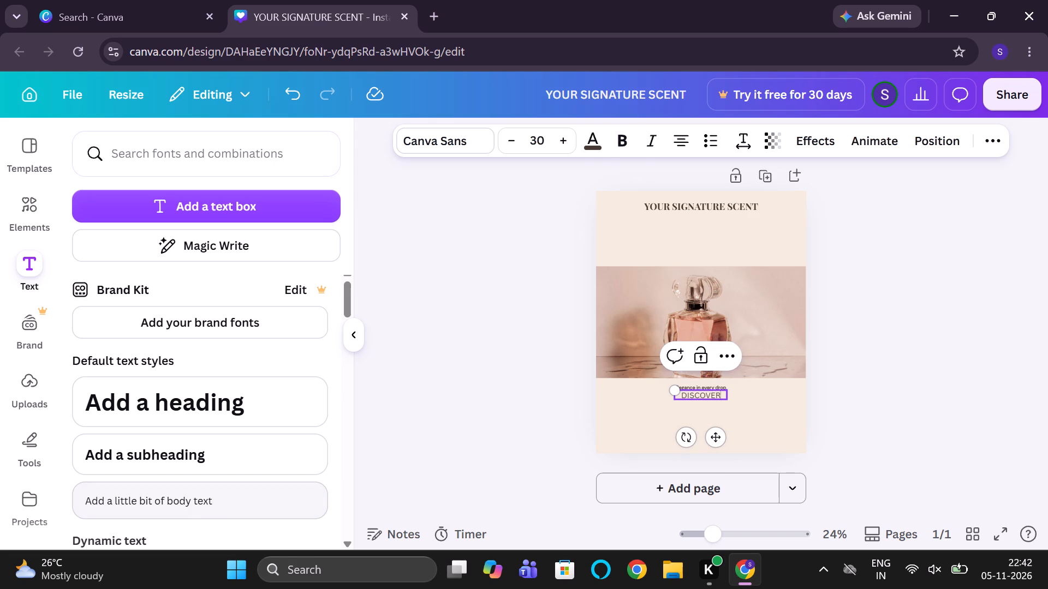
pyautogui.press('space')
pyautogui.write('YOUR')
pyautogui.press('space')
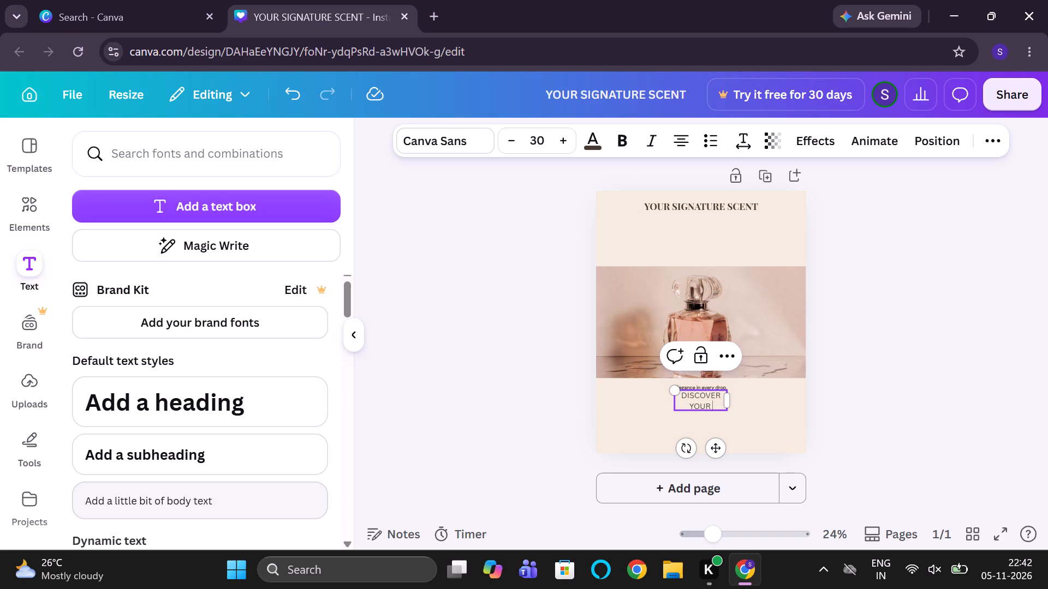
pyautogui.write('NEW FAV')
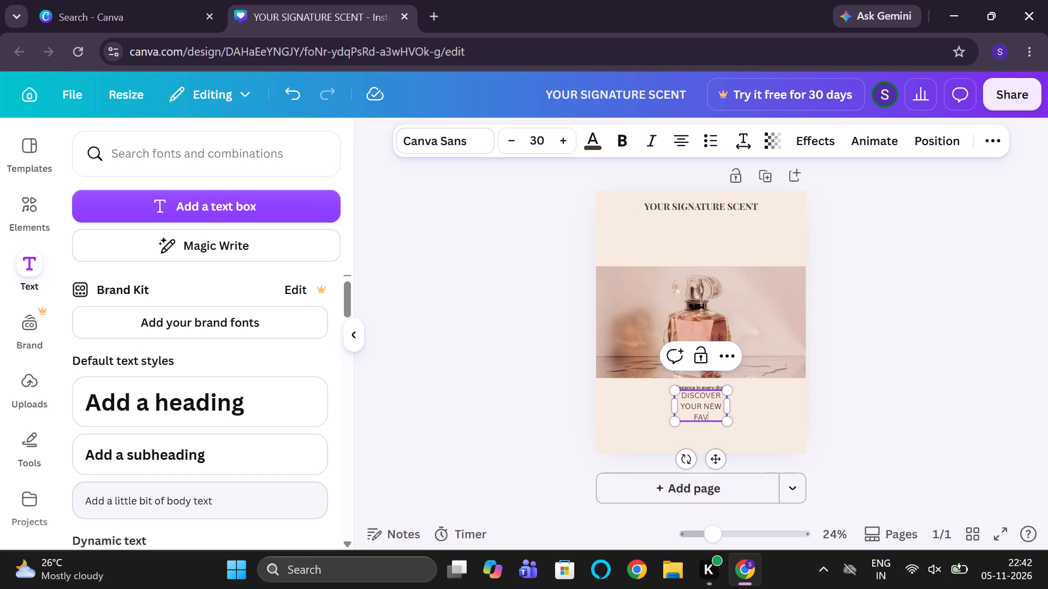
pyautogui.write('OURITE')
# Set the "DISCOVER YOUR NEW FAVOURITE" text in the DM Sans font at size 14.
pyautogui.click(458, 130)
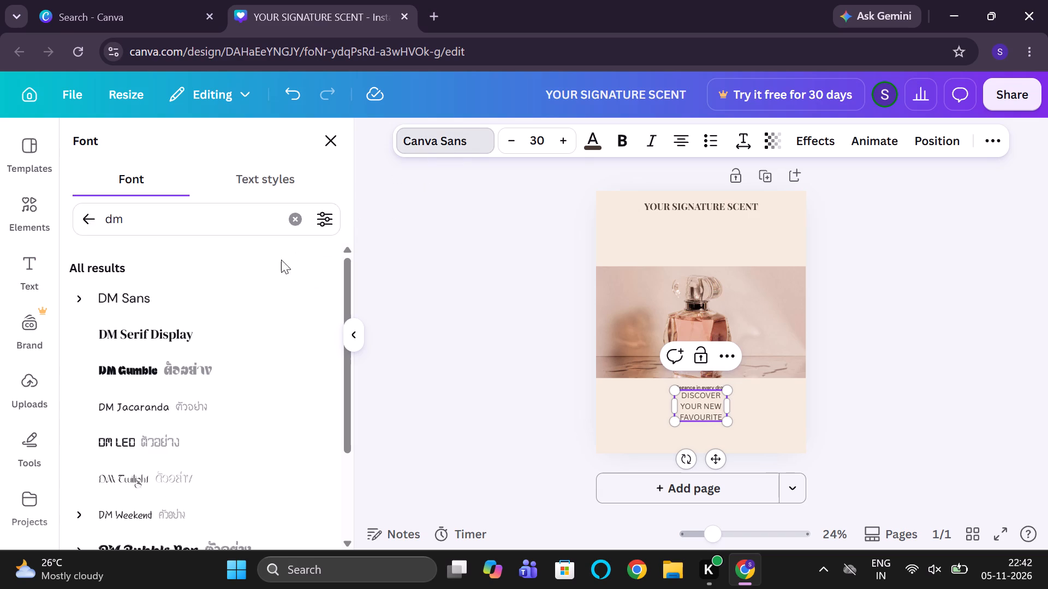
pyautogui.click(246, 300)
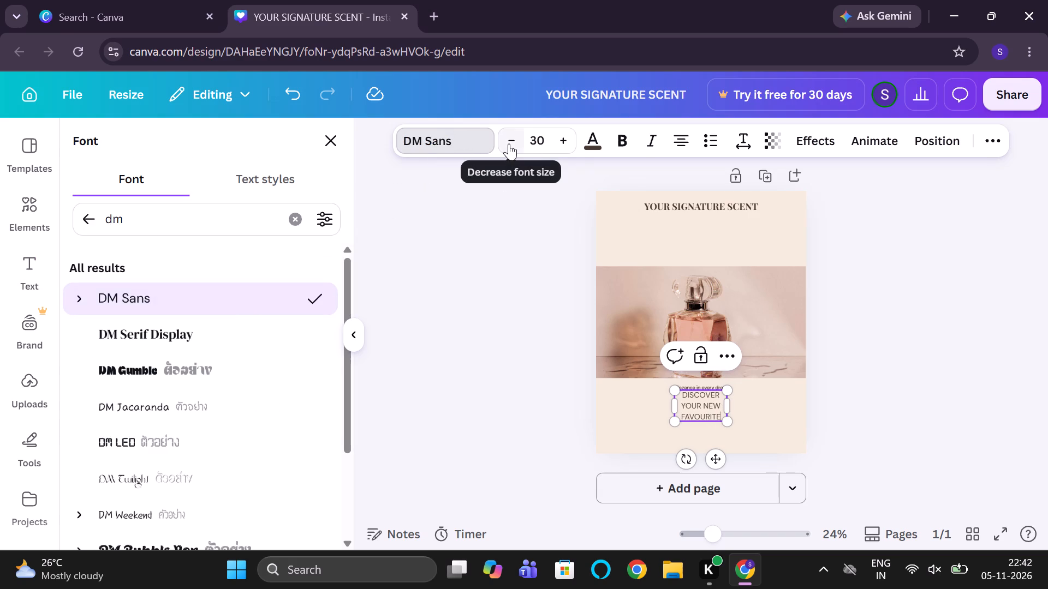
pyautogui.click(523, 141)
pyautogui.click(532, 141)
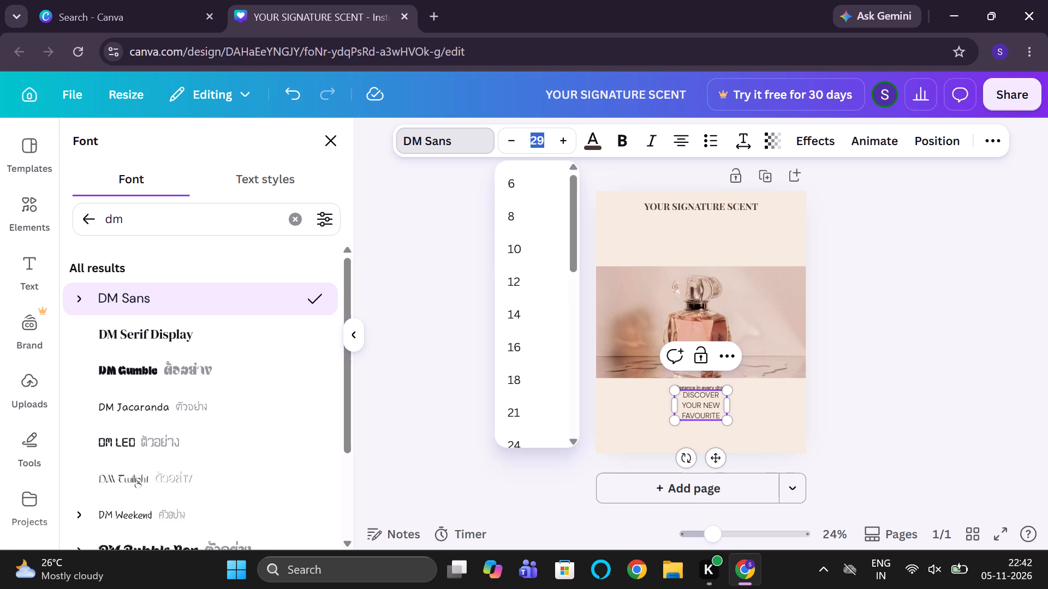
pyautogui.click(516, 305)
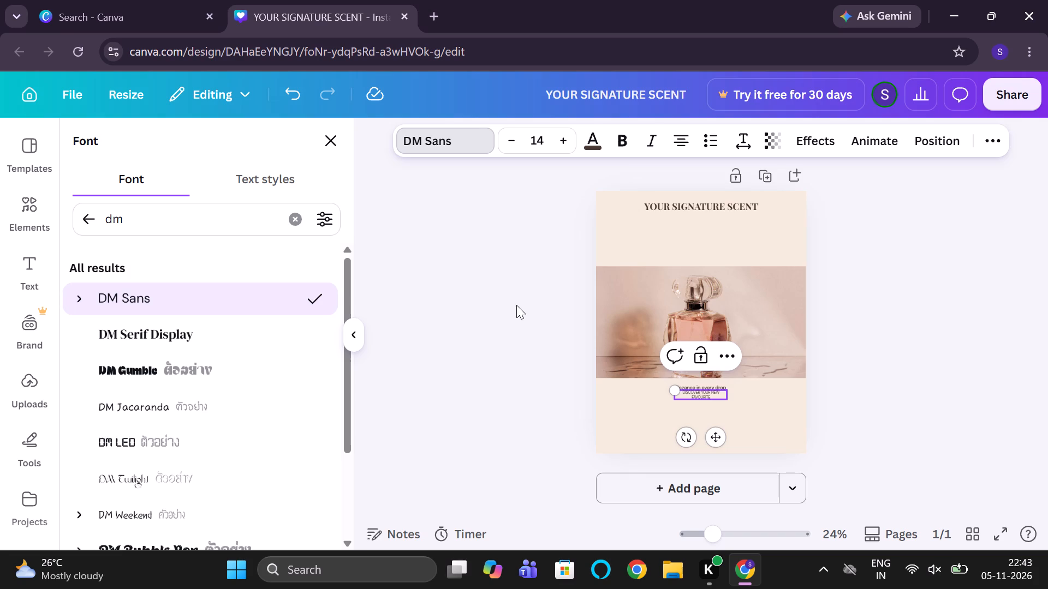
# Apply the dark brown text colour #49382E to the "DISCOVER YOUR NEW FAVOURITE" text.
pyautogui.click(596, 148)
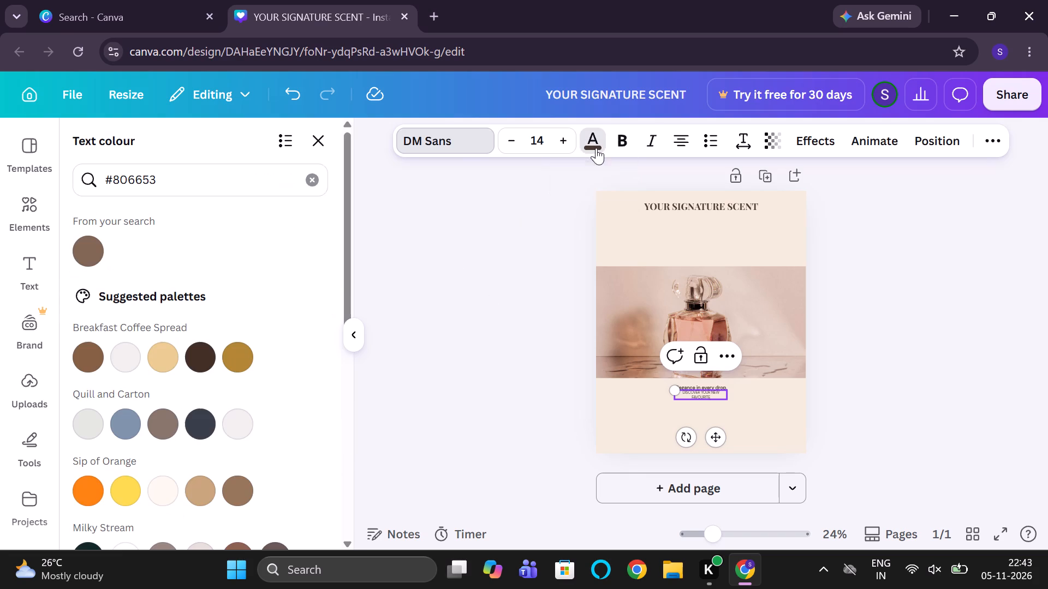
pyautogui.moveTo(204, 183); pyautogui.dragTo(114, 179)
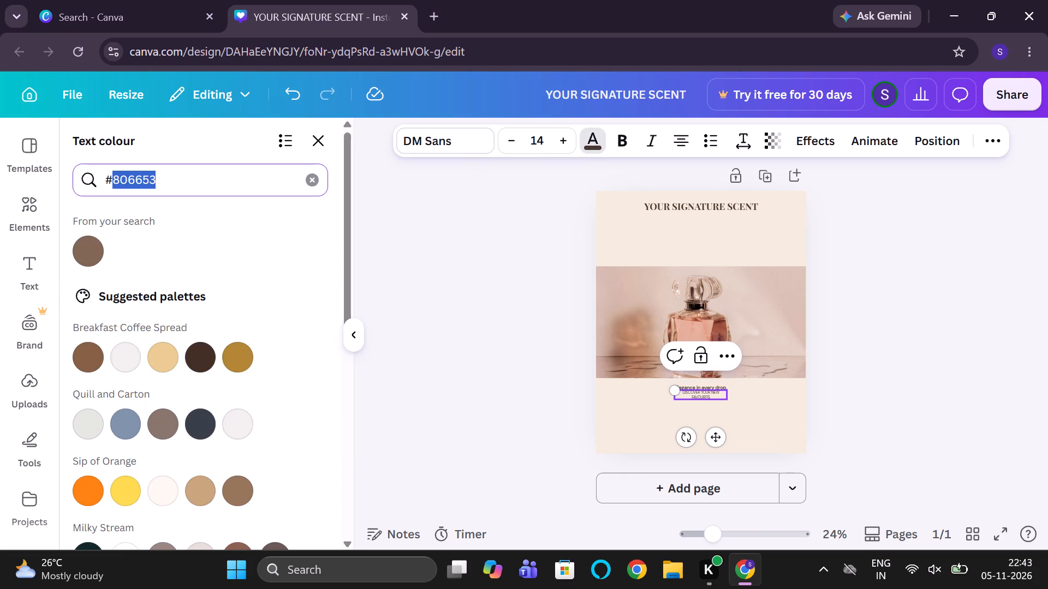
pyautogui.moveTo(114, 179); pyautogui.dragTo(113, 177)
pyautogui.press('BackSpace')
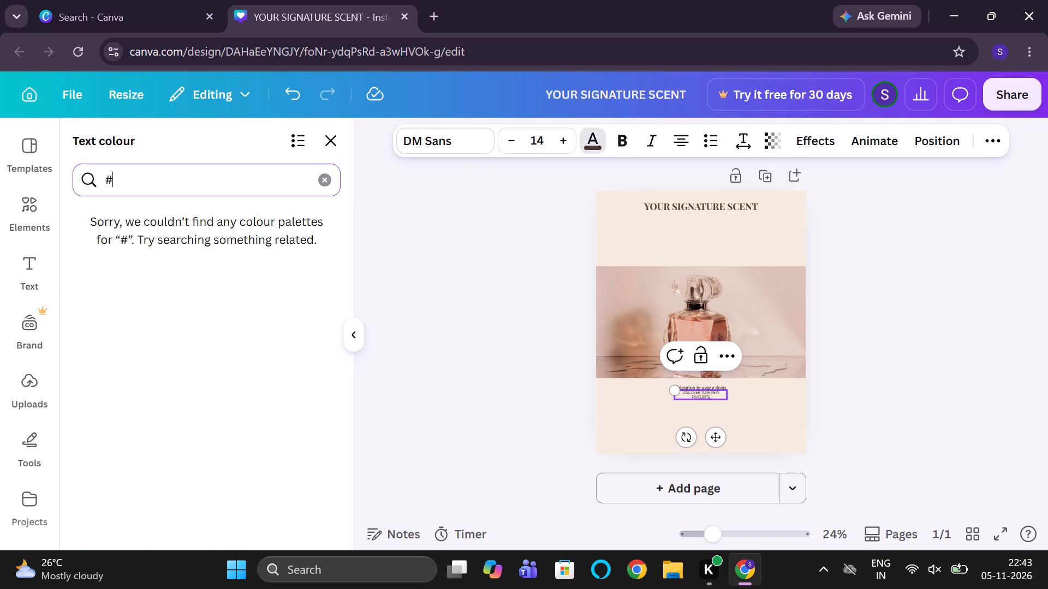
pyautogui.write('49')
pyautogui.write('38')
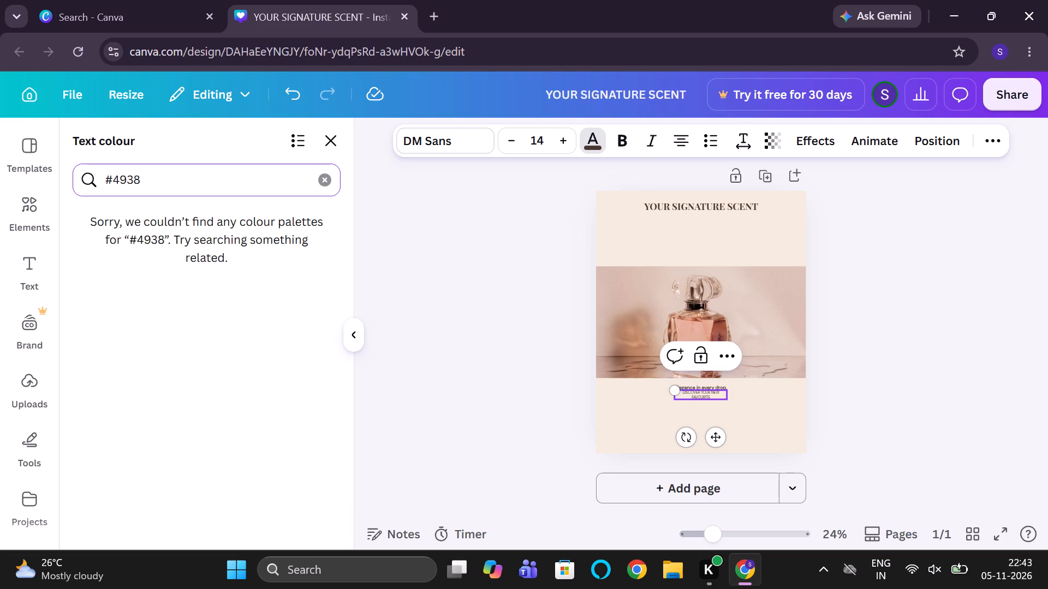
pyautogui.write('2E')
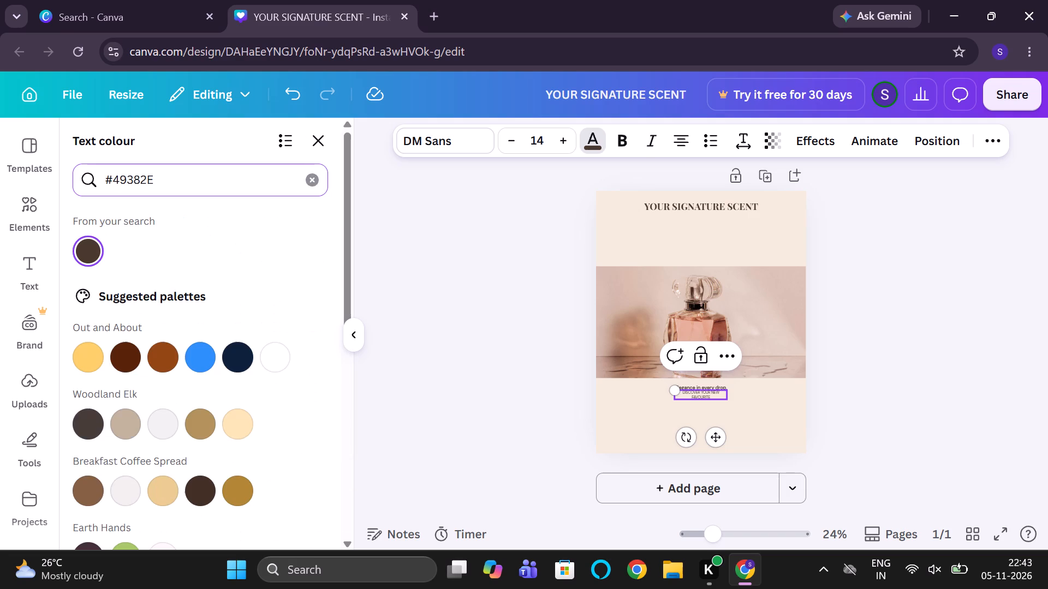
pyautogui.click(89, 256)
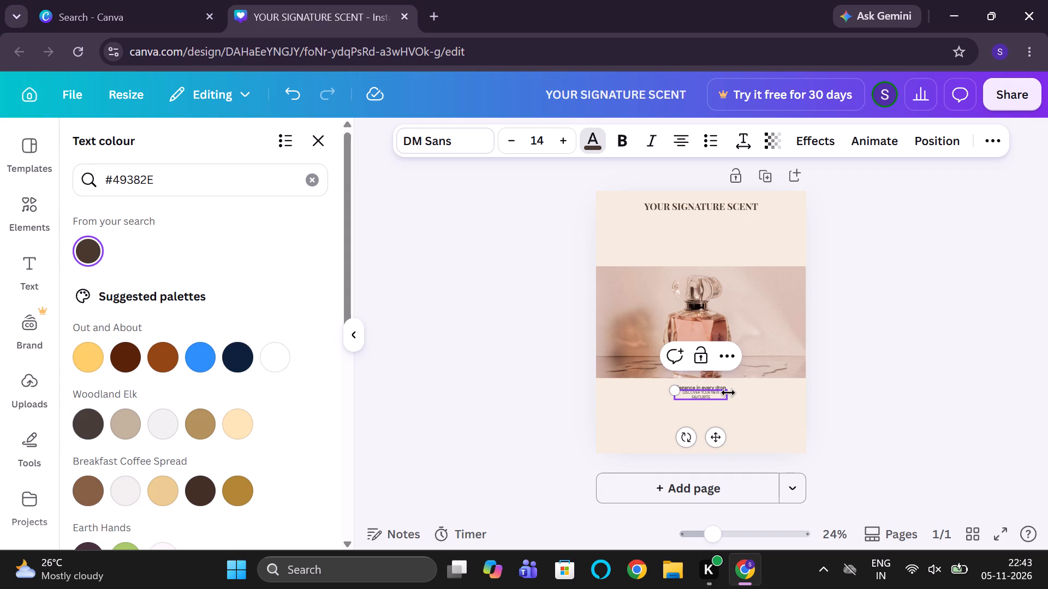
# Widen the "DISCOVER YOUR NEW FAVOURITE" text box to fit one line and centre it just below the "Elegance in every drop." tagline.
pyautogui.moveTo(728, 392); pyautogui.dragTo(745, 393)
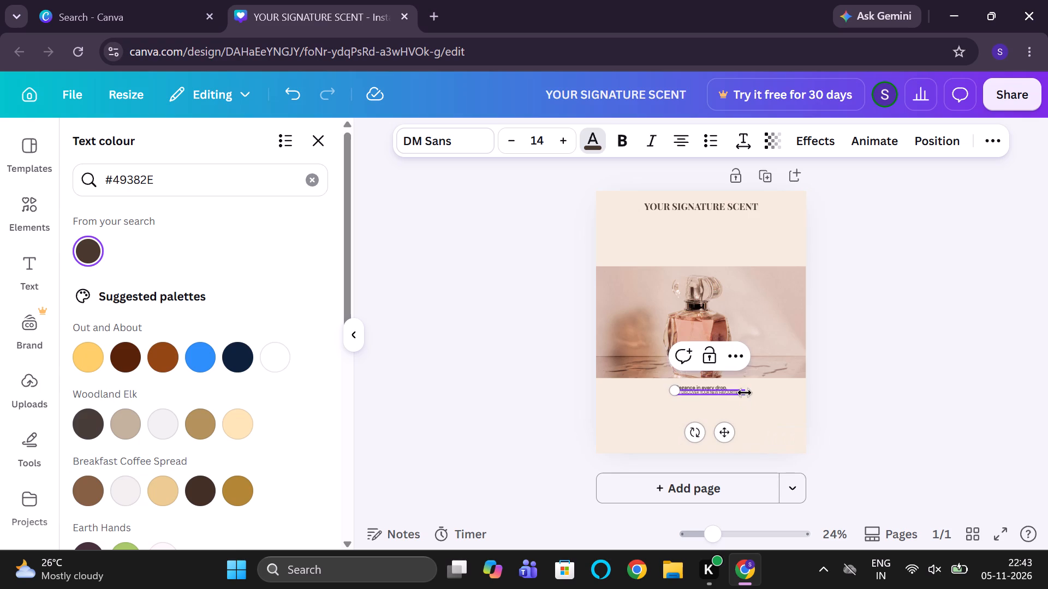
pyautogui.moveTo(711, 390); pyautogui.dragTo(710, 397)
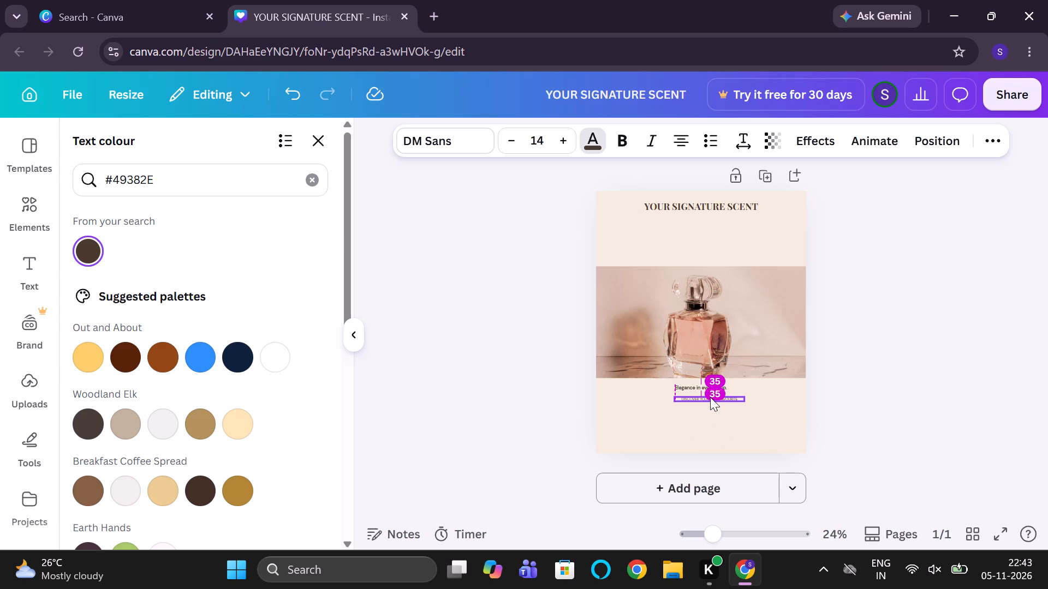
pyautogui.moveTo(710, 397); pyautogui.dragTo(705, 402)
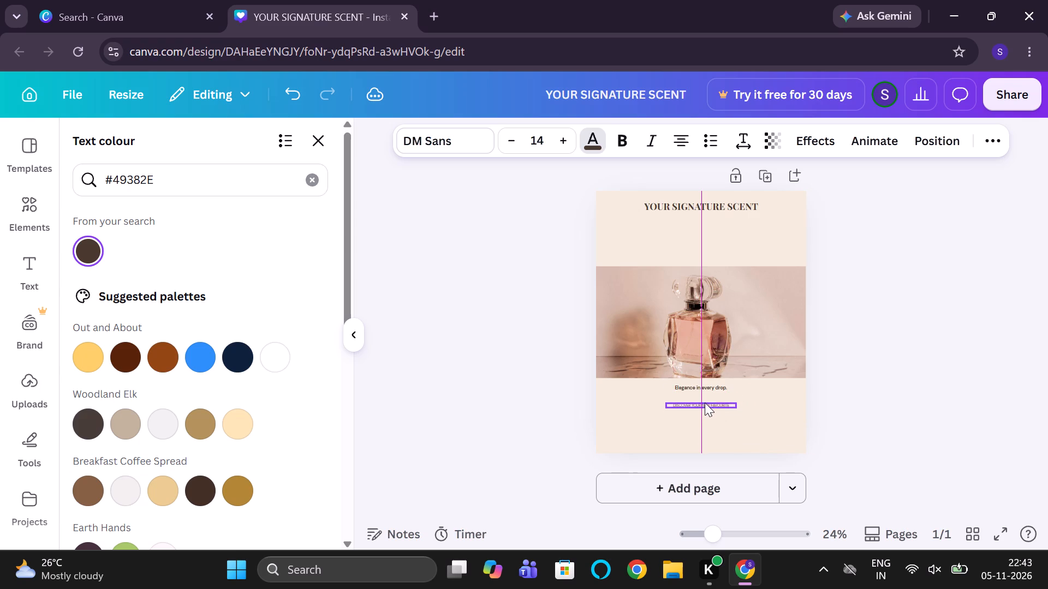
pyautogui.moveTo(705, 402); pyautogui.dragTo(705, 400)
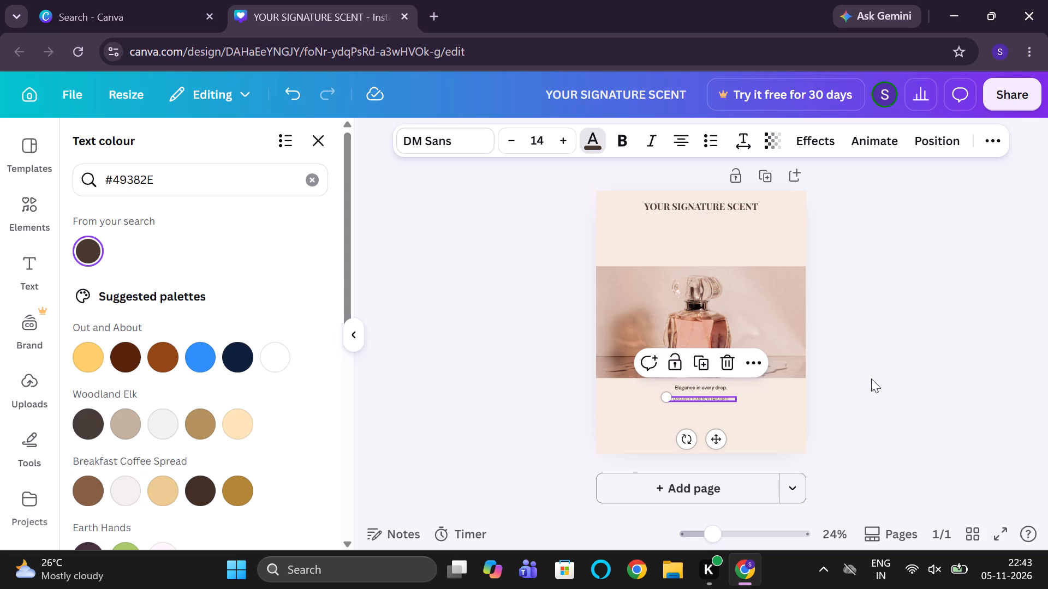
# Search the elements for "thin horizontal line" and add the plain solid line shape to the page.
pyautogui.click(30, 196)
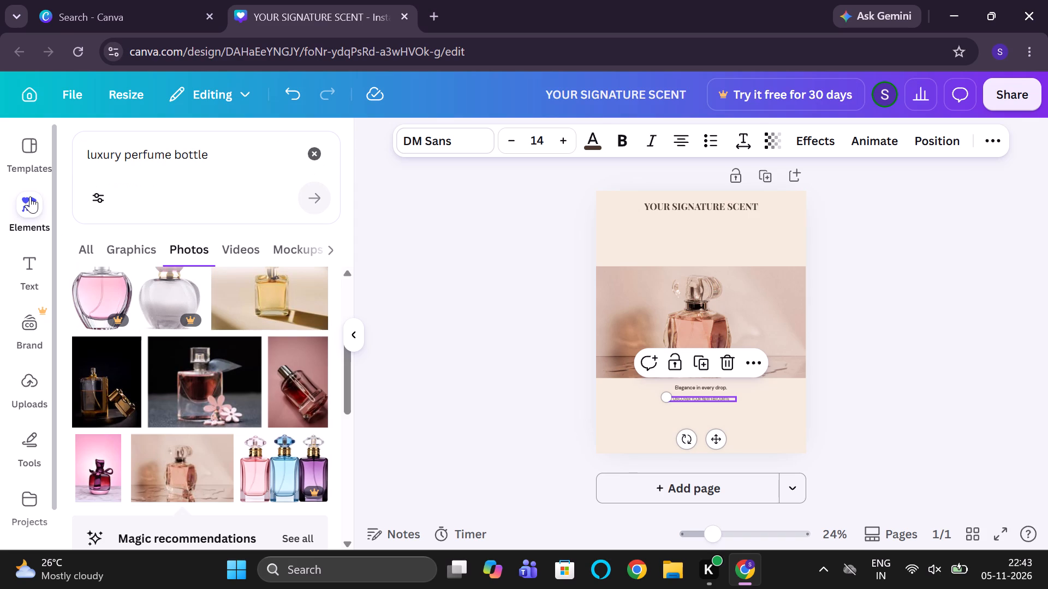
pyautogui.click(314, 155)
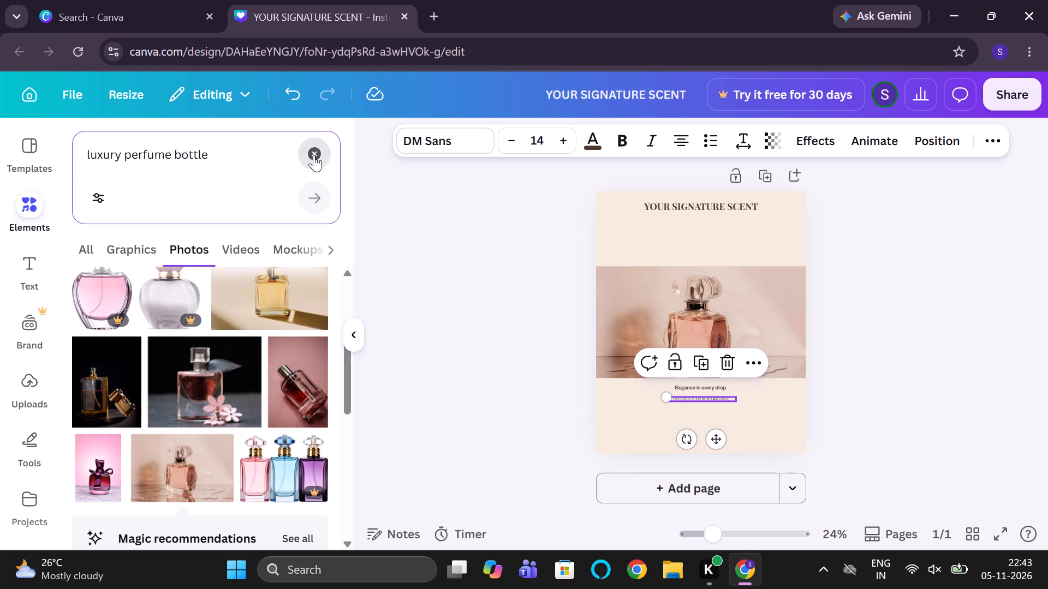
pyautogui.write('THIN HORI')
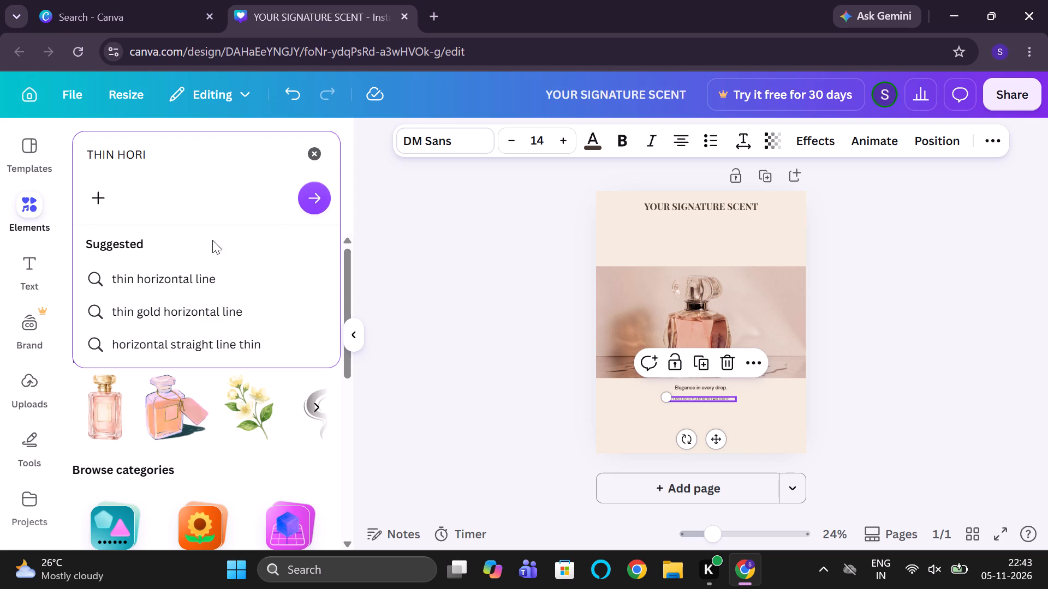
pyautogui.click(205, 275)
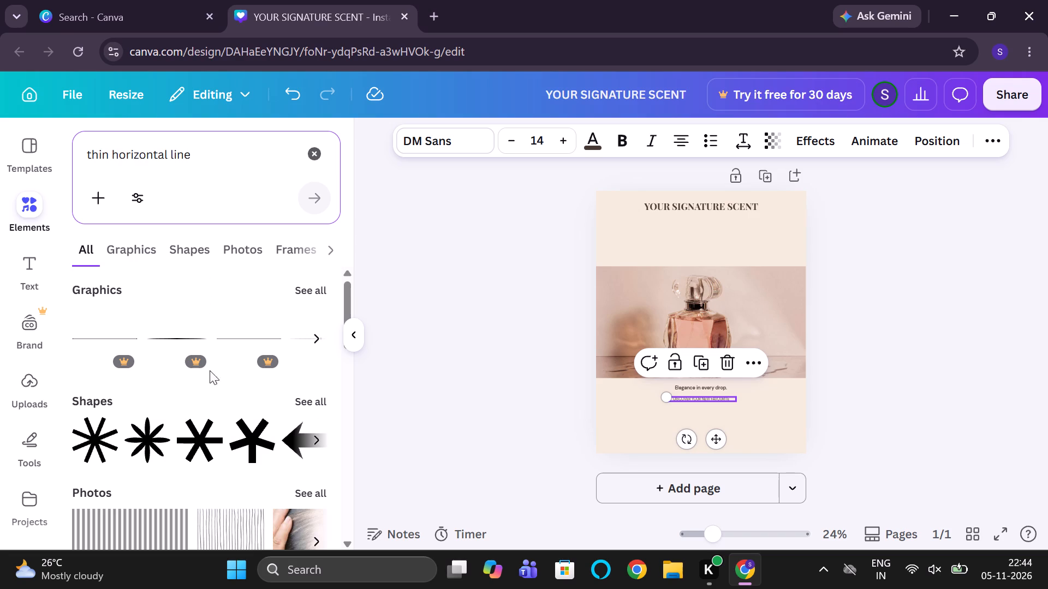
pyautogui.scroll(-5, 197, 395)
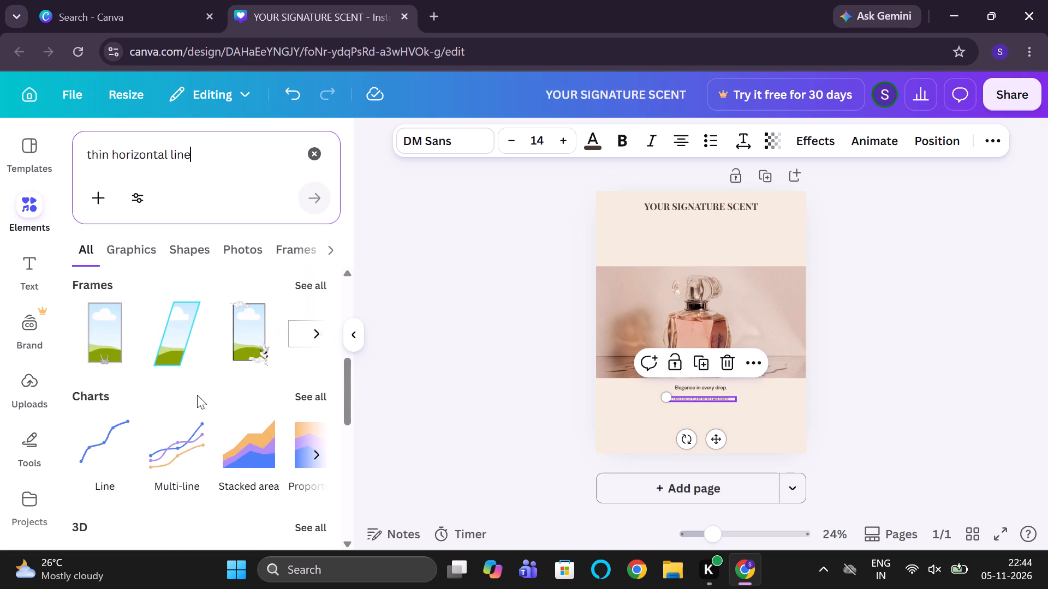
pyautogui.scroll(-4, 197, 395)
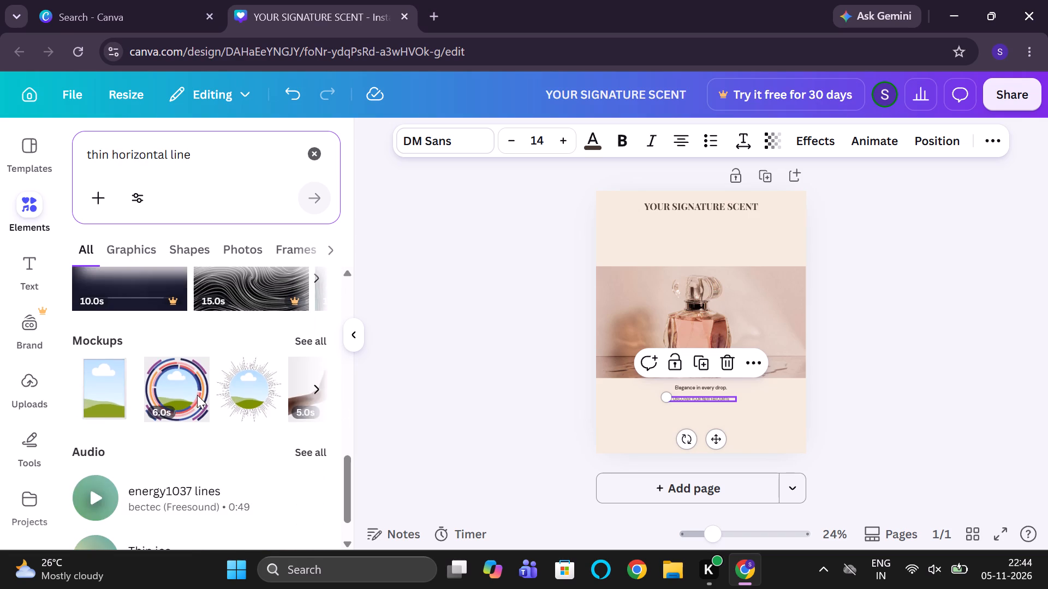
pyautogui.hscroll(1, 197, 395)
pyautogui.scroll(2, 197, 395)
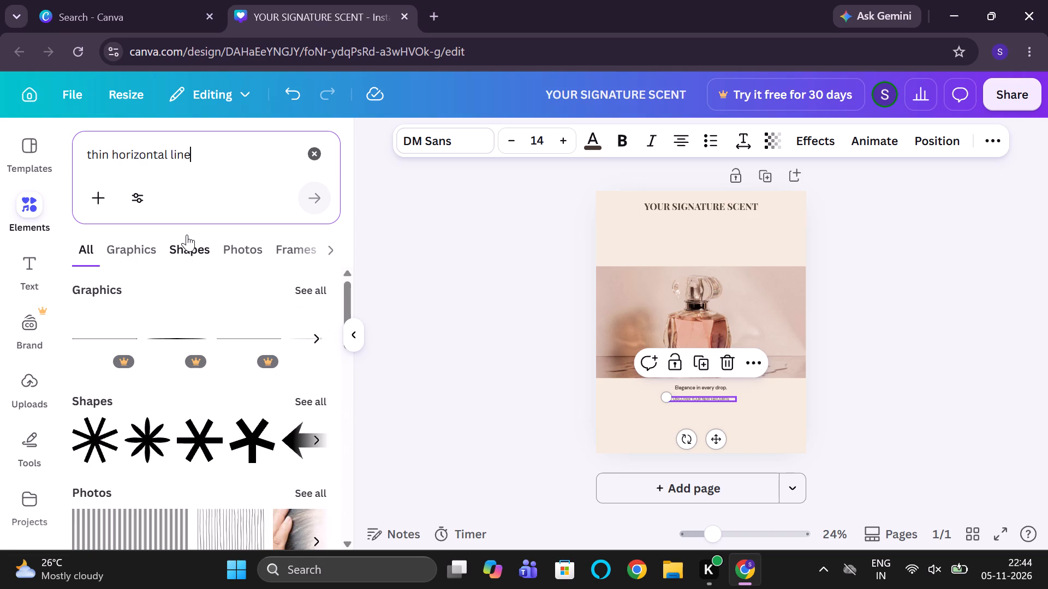
pyautogui.click(187, 244)
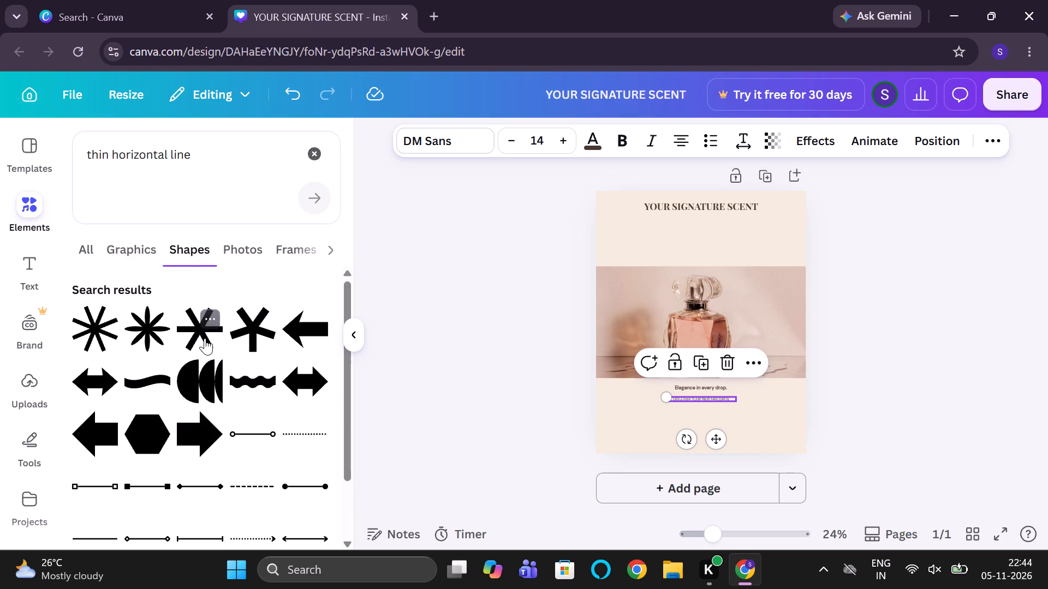
pyautogui.scroll(-2, 205, 338)
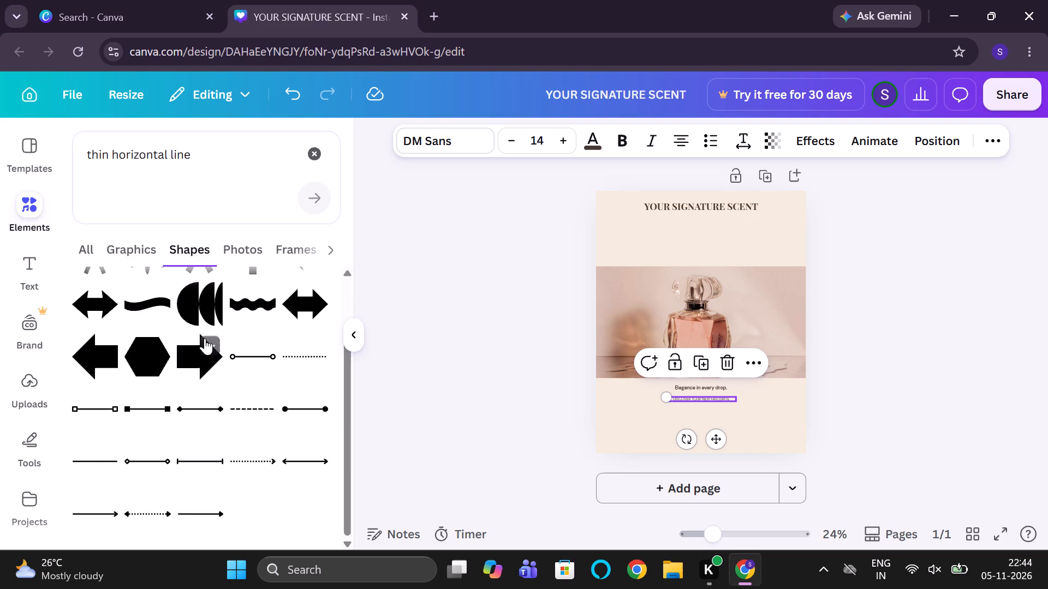
pyautogui.click(83, 456)
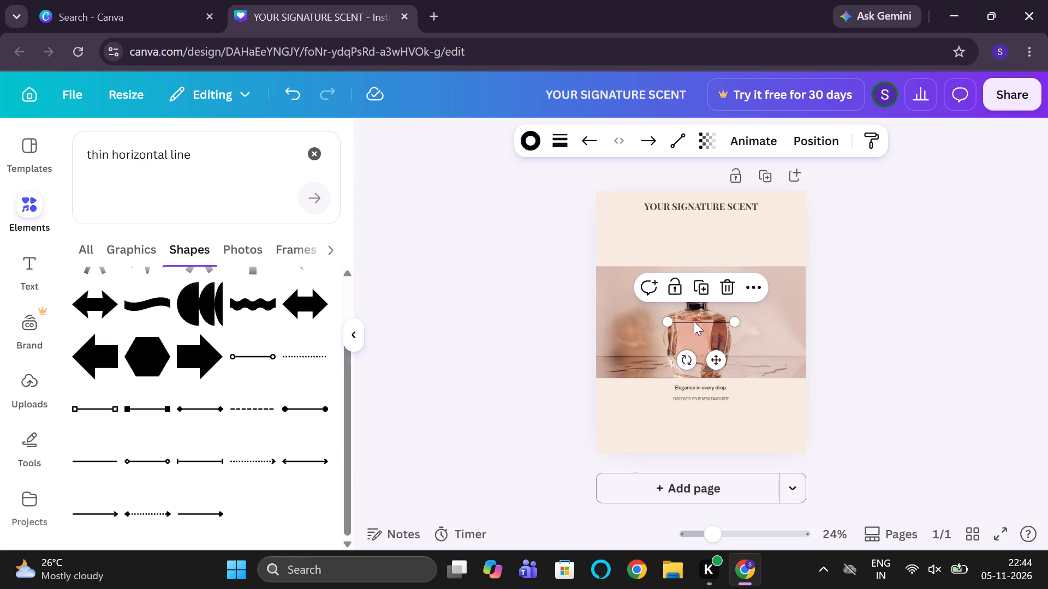
# Move the line off the bottle photo to directly beneath the "DISCOVER YOUR NEW FAVOURITE" text.
pyautogui.moveTo(694, 321); pyautogui.dragTo(696, 395)
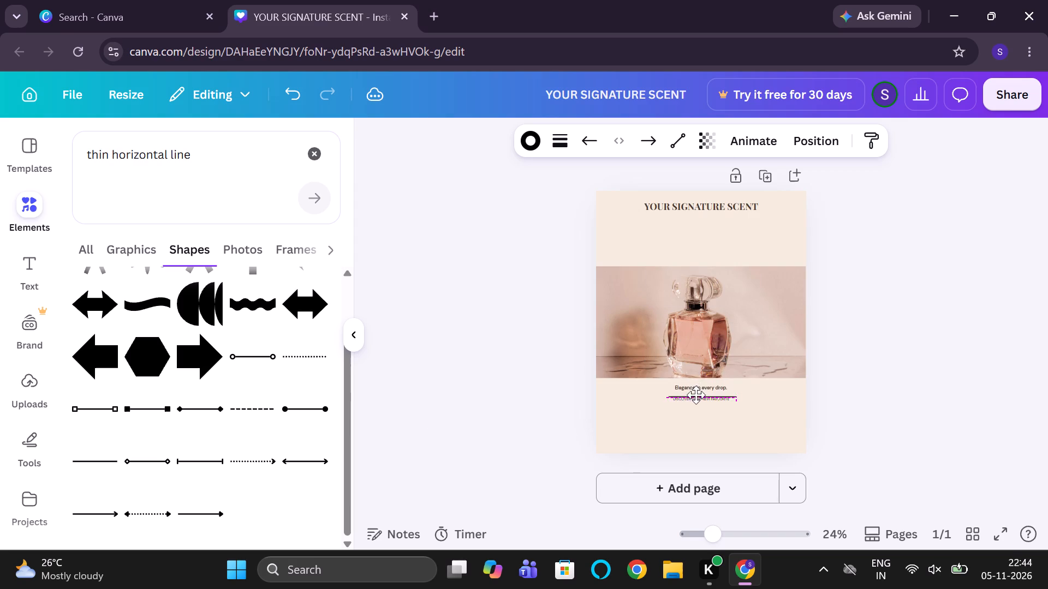
pyautogui.moveTo(696, 395); pyautogui.dragTo(698, 406)
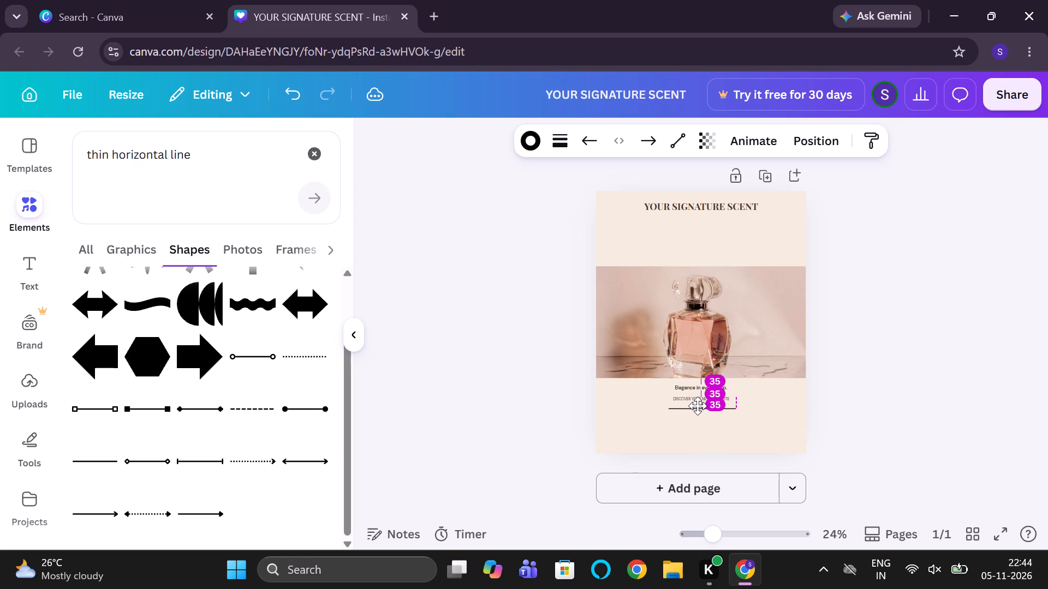
pyautogui.moveTo(698, 406); pyautogui.dragTo(698, 404)
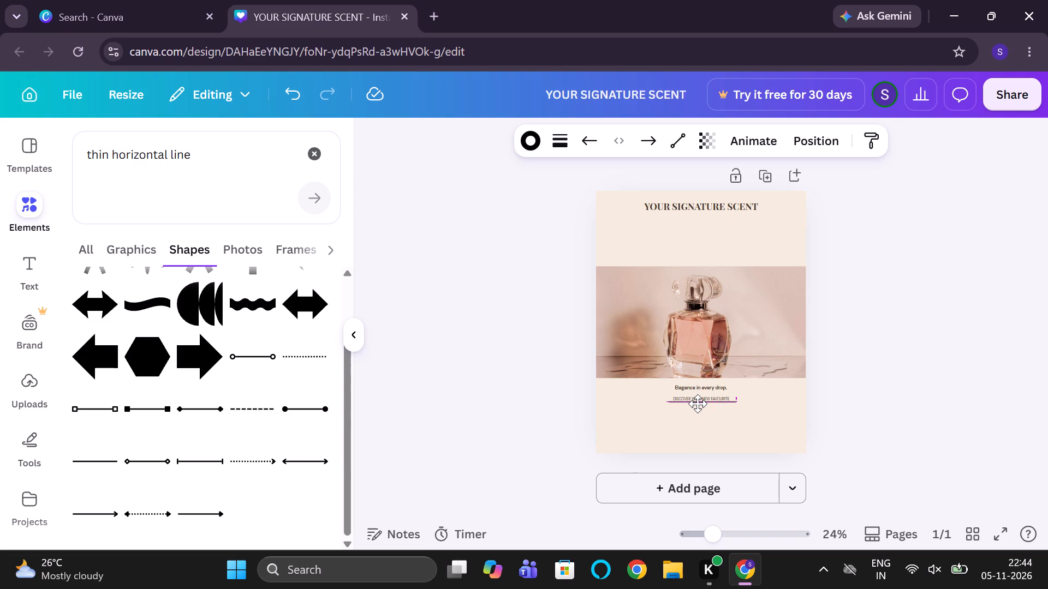
pyautogui.moveTo(698, 404); pyautogui.dragTo(698, 405)
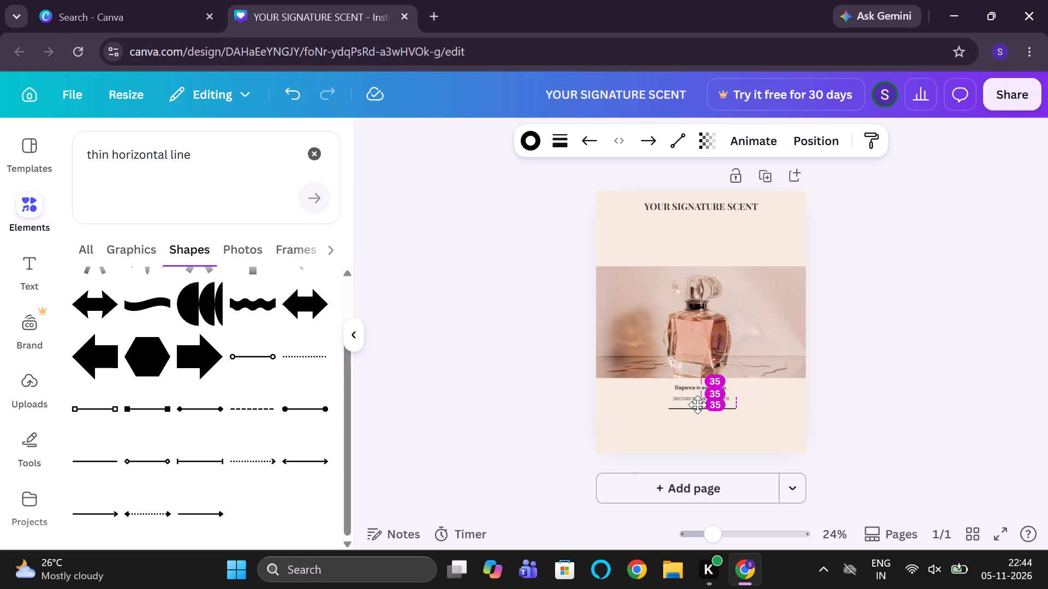
pyautogui.moveTo(698, 405); pyautogui.dragTo(699, 400)
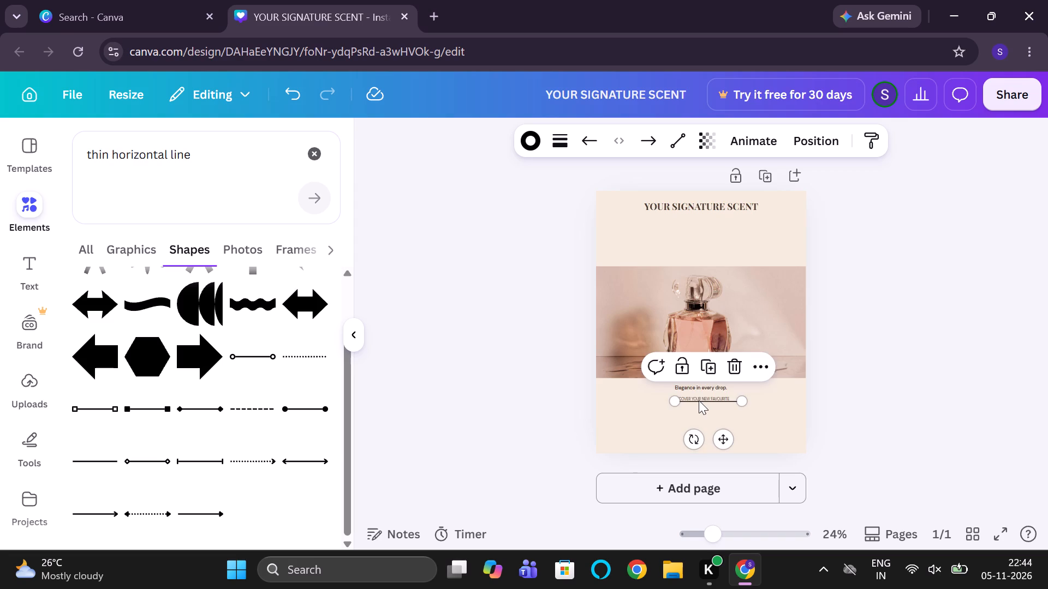
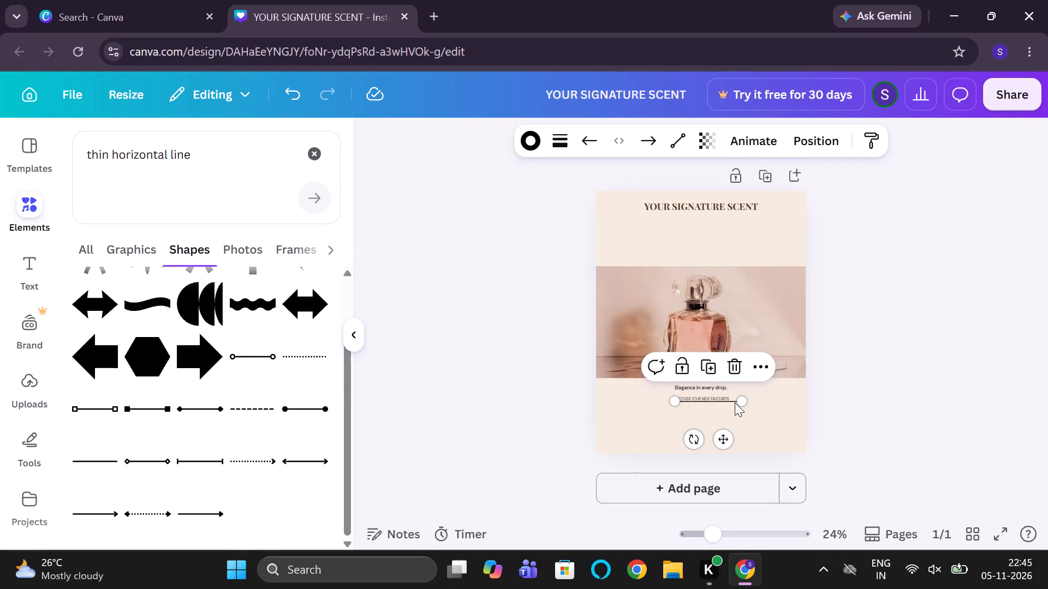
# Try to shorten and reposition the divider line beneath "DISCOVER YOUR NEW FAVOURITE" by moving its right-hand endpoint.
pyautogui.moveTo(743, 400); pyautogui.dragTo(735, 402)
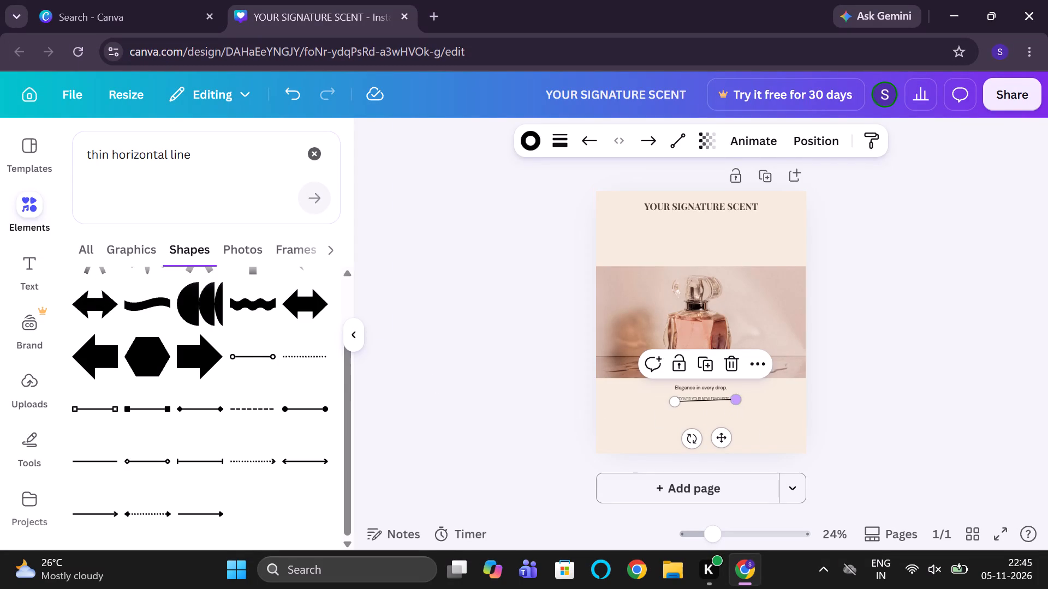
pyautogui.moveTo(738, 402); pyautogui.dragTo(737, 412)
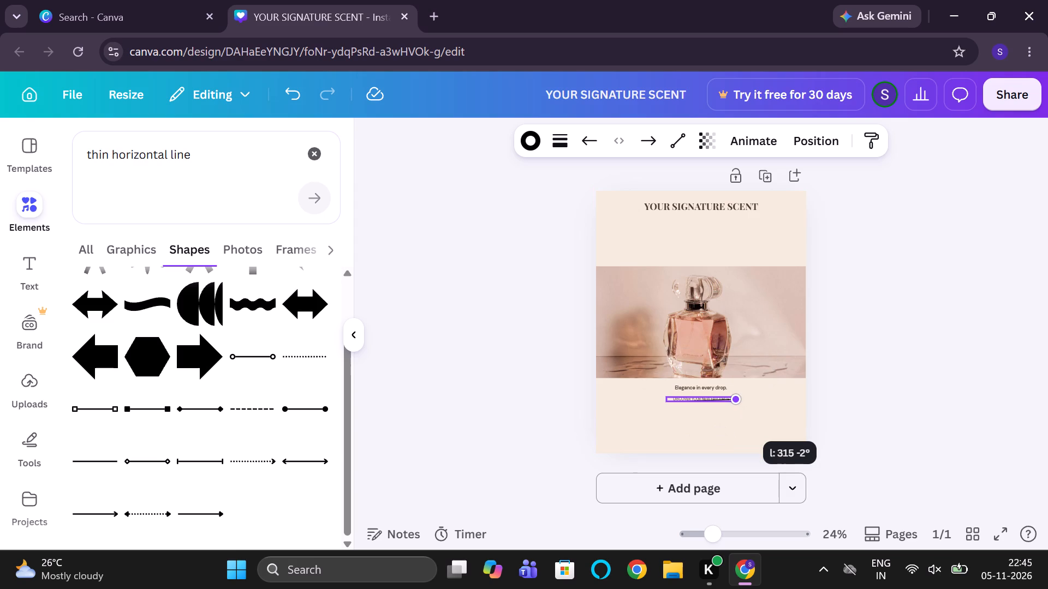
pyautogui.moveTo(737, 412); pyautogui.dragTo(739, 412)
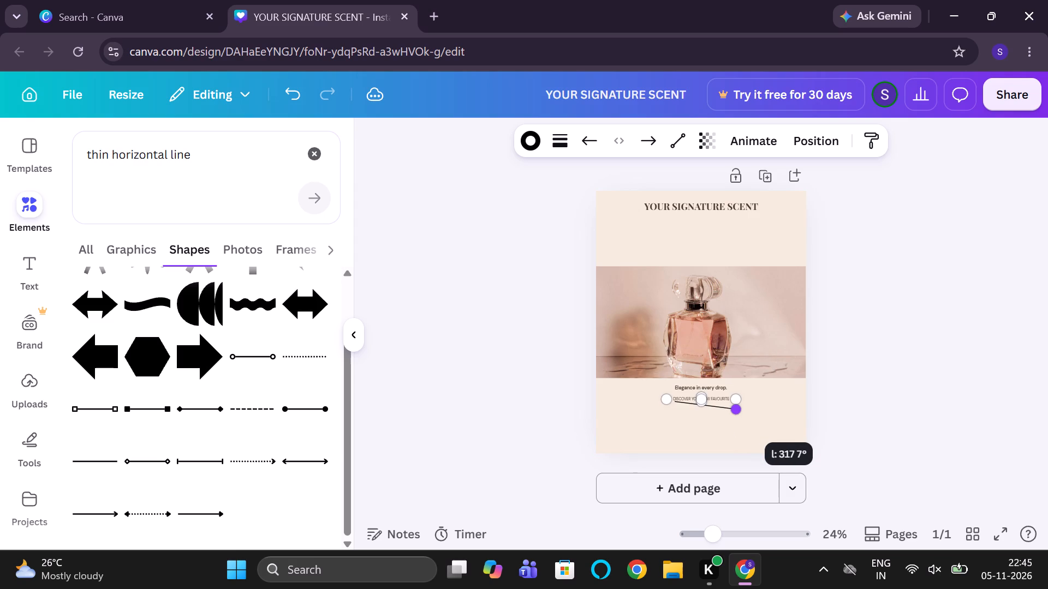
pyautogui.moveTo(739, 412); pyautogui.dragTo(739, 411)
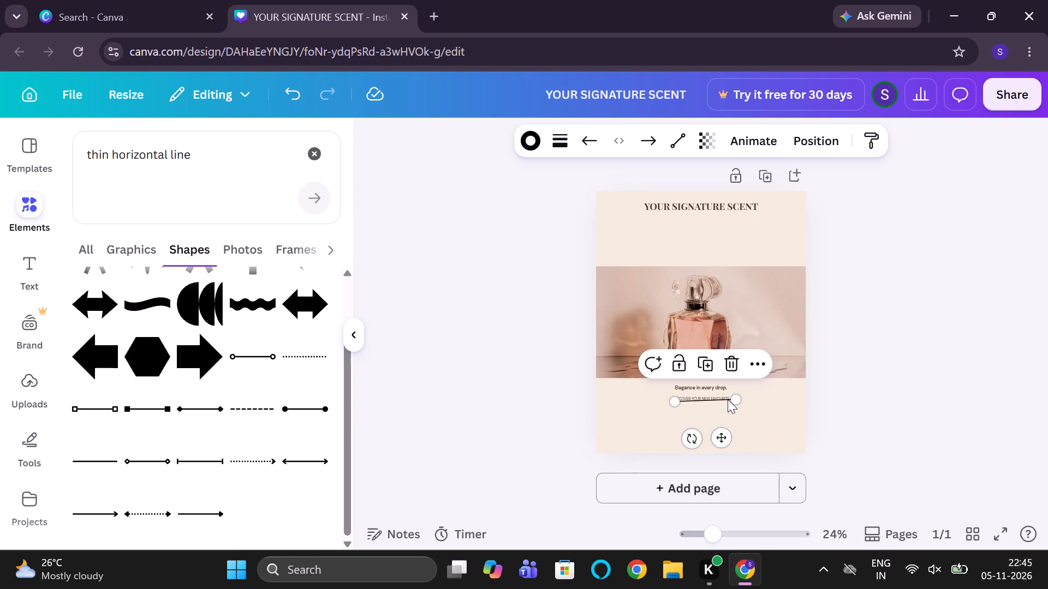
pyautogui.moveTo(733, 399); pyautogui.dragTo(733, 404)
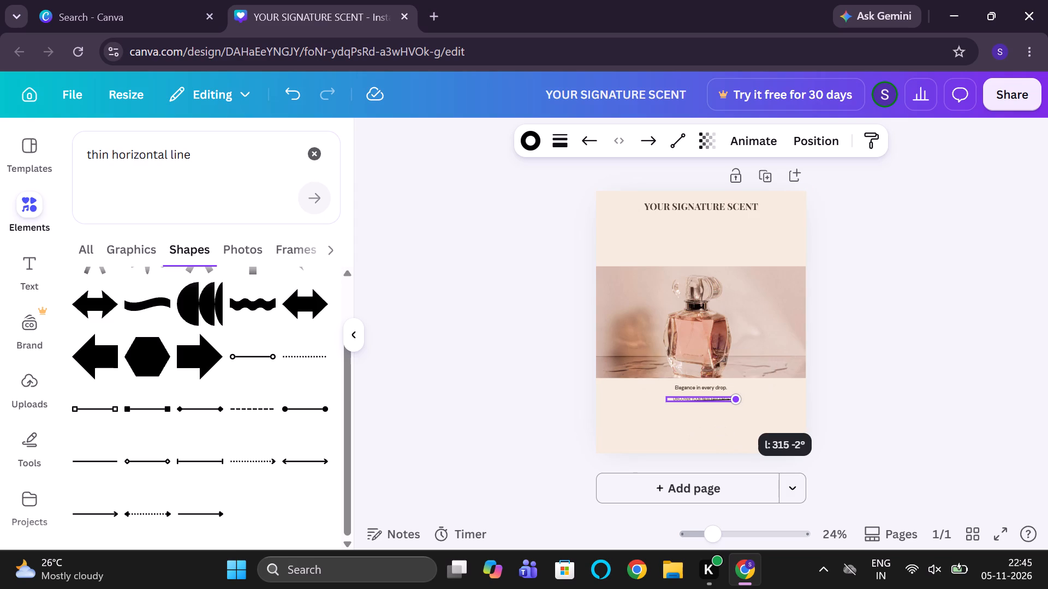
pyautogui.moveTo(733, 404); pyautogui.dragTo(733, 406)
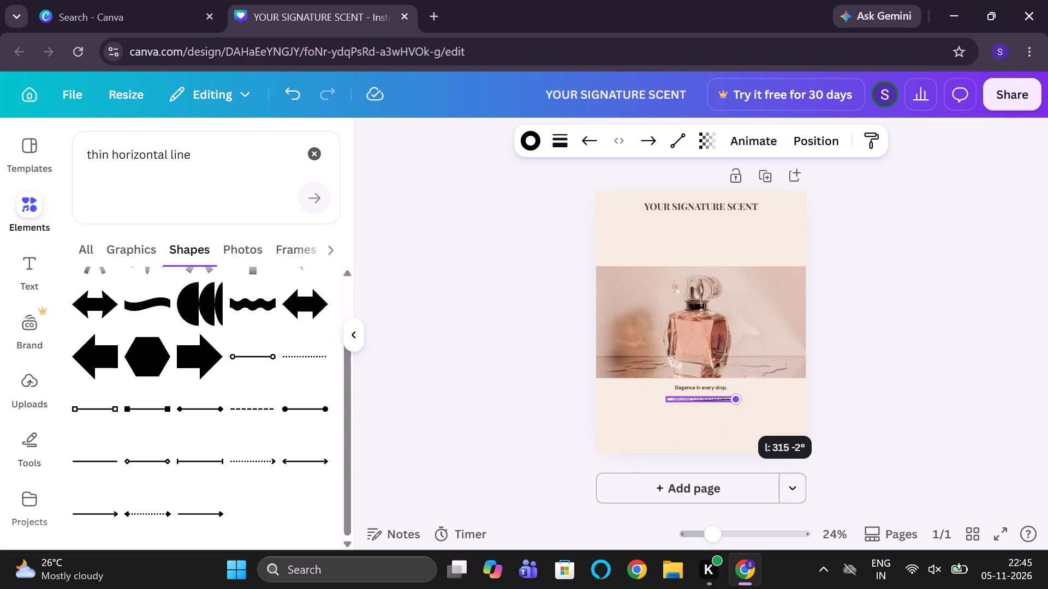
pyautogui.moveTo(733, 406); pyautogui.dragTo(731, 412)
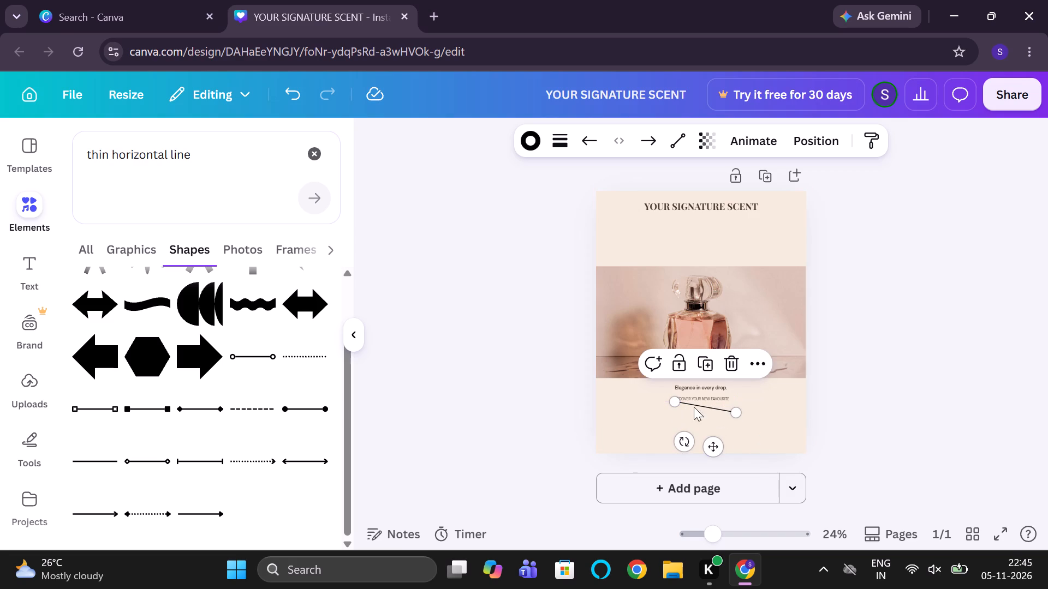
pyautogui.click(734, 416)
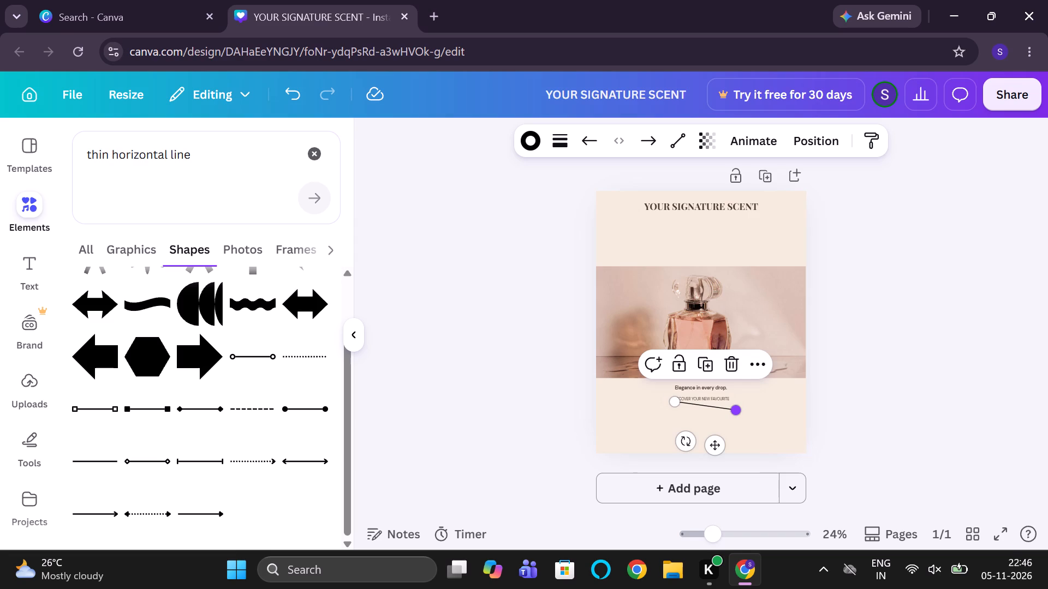
# Replace the slanted divider with a new plain solid line placed directly beneath the "DISCOVER YOUR NEW FAVOURITE" text.
pyautogui.click(732, 362)
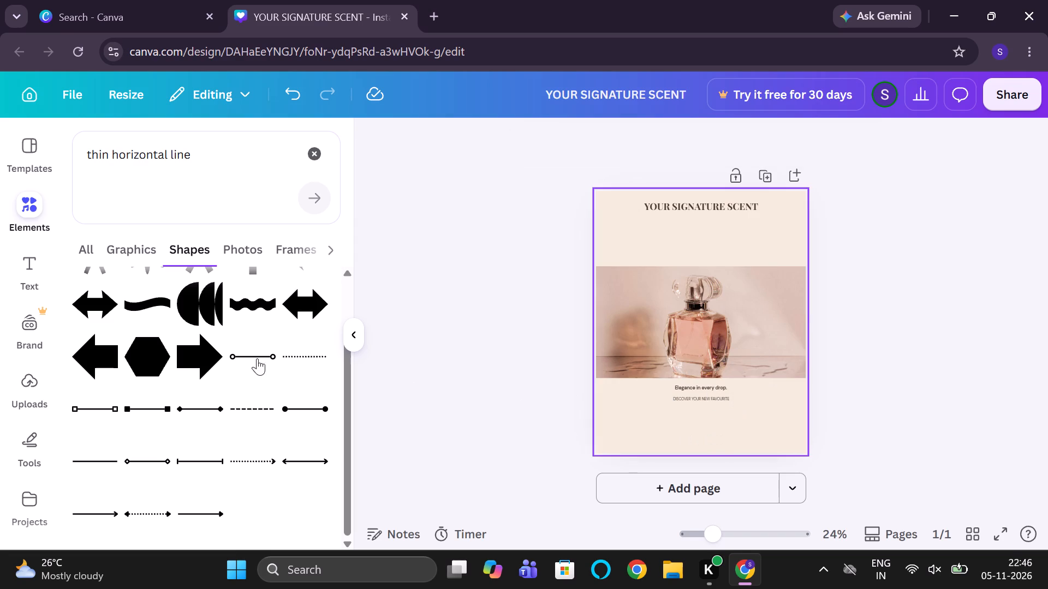
pyautogui.click(89, 465)
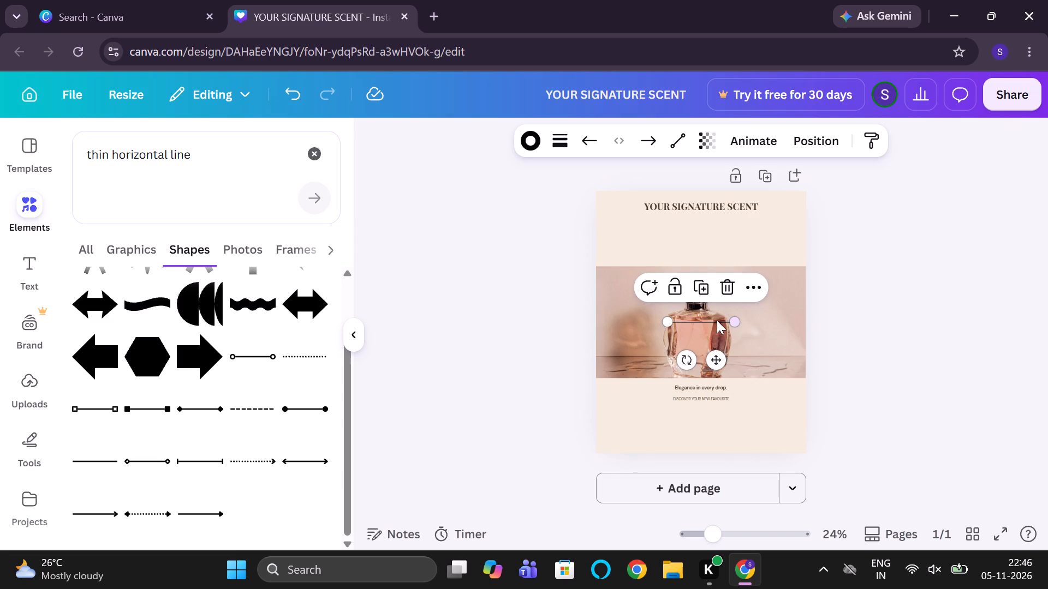
pyautogui.moveTo(716, 320); pyautogui.dragTo(718, 402)
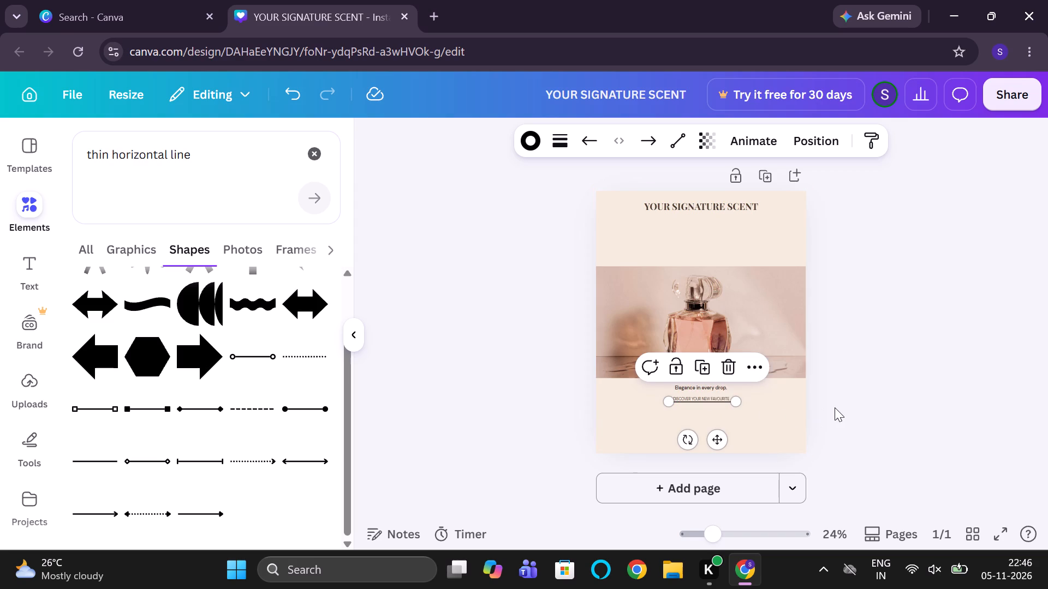
# Add a heading text box reading "ELAN BEAUTE".
pyautogui.click(33, 272)
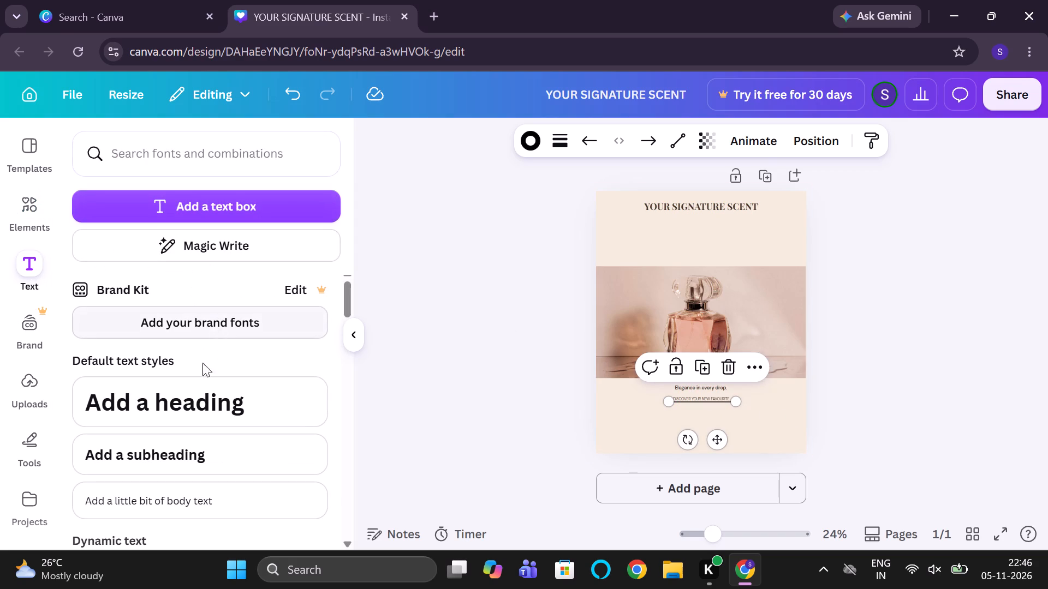
pyautogui.click(202, 386)
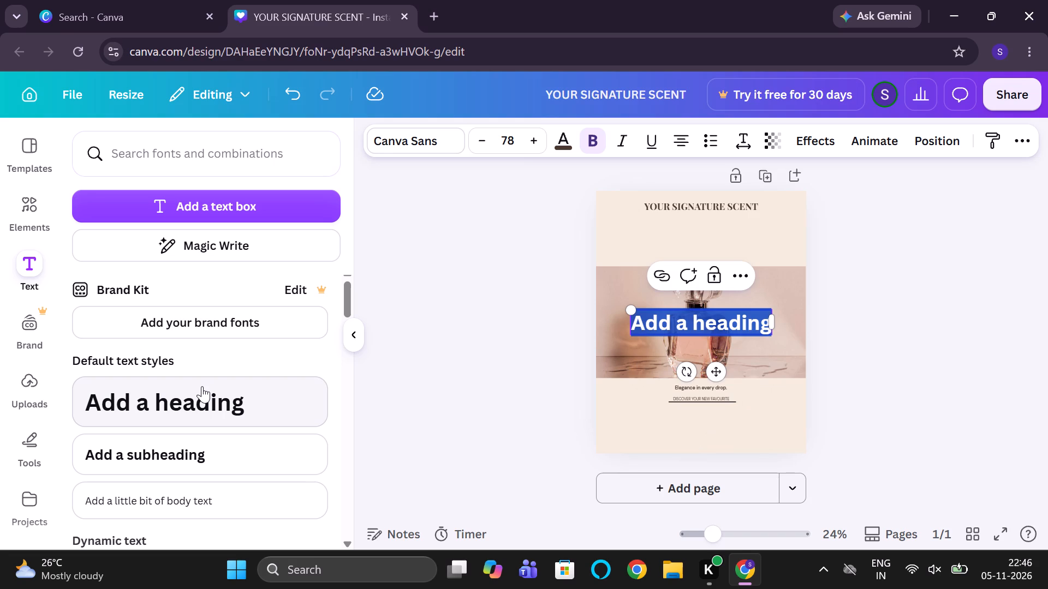
pyautogui.write('EL')
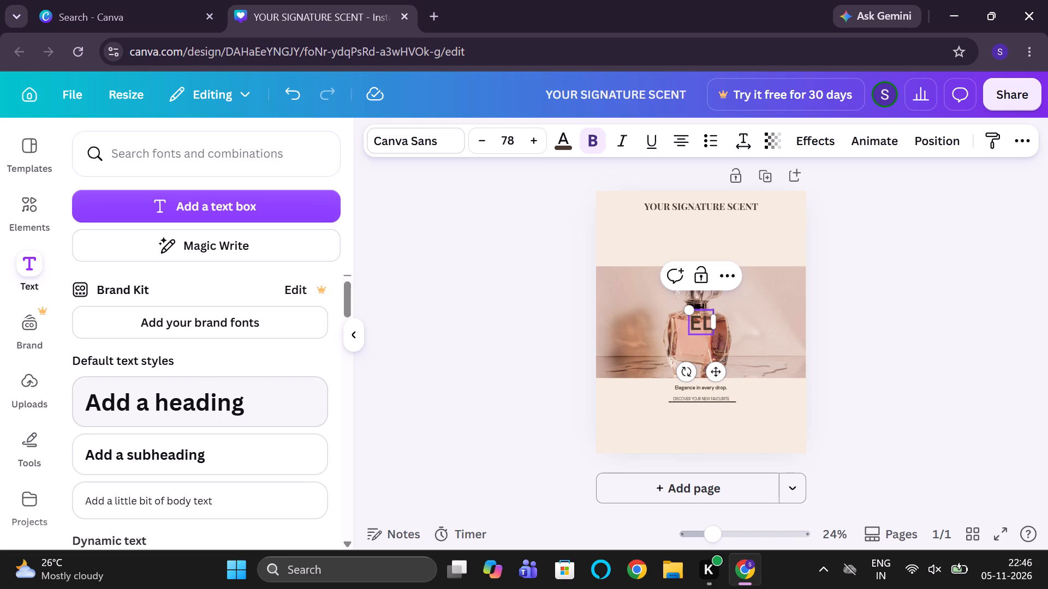
pyautogui.write('AN B')
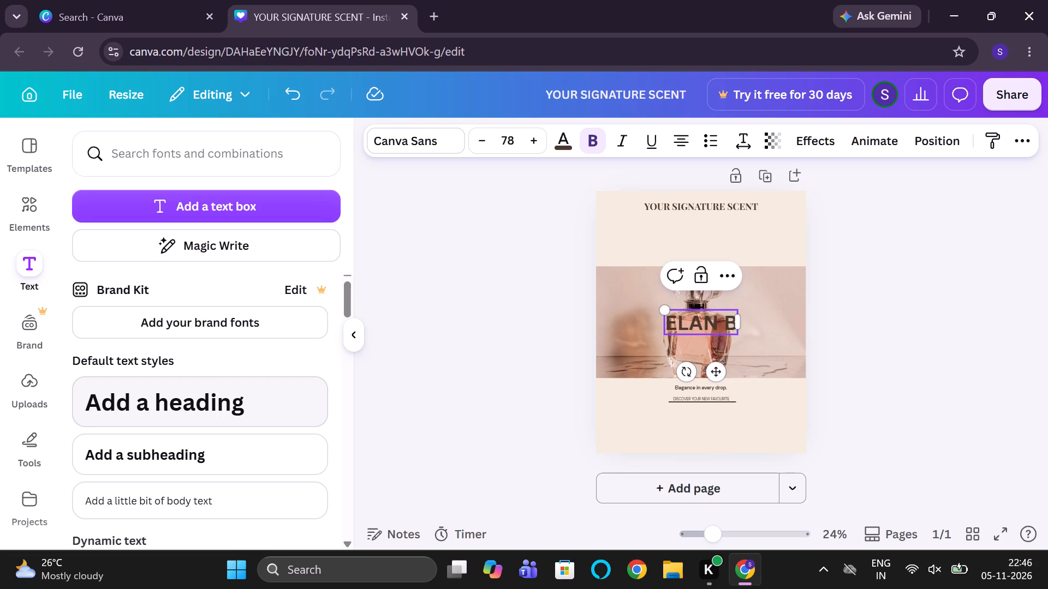
pyautogui.write('EA')
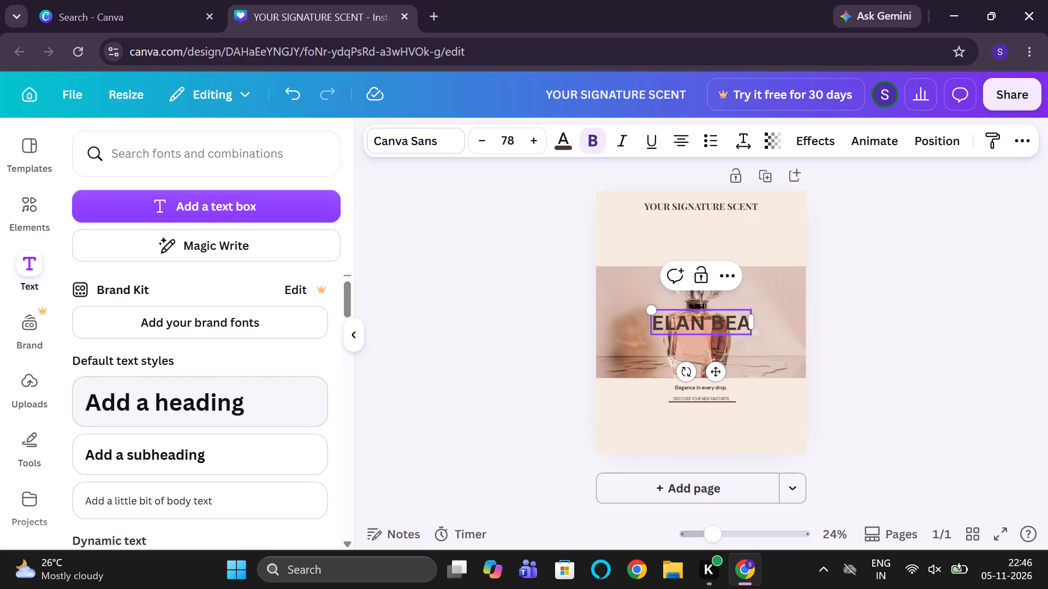
pyautogui.write('UTE')
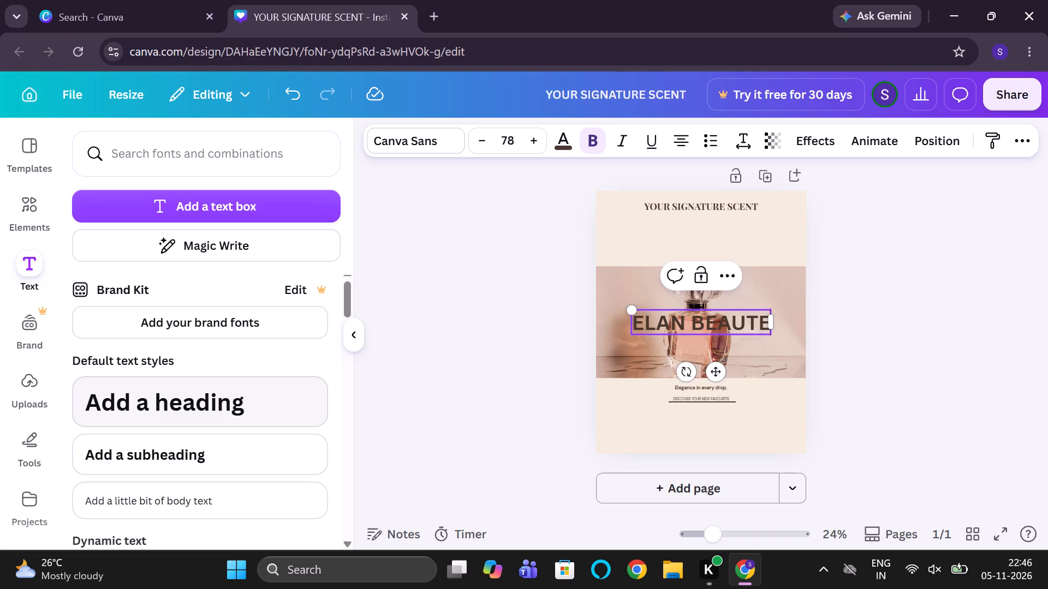
# Format the "ELAN BEAUTE" text in the Cinzel font at size 21 with dark brown colour #49382E.
pyautogui.click(420, 148)
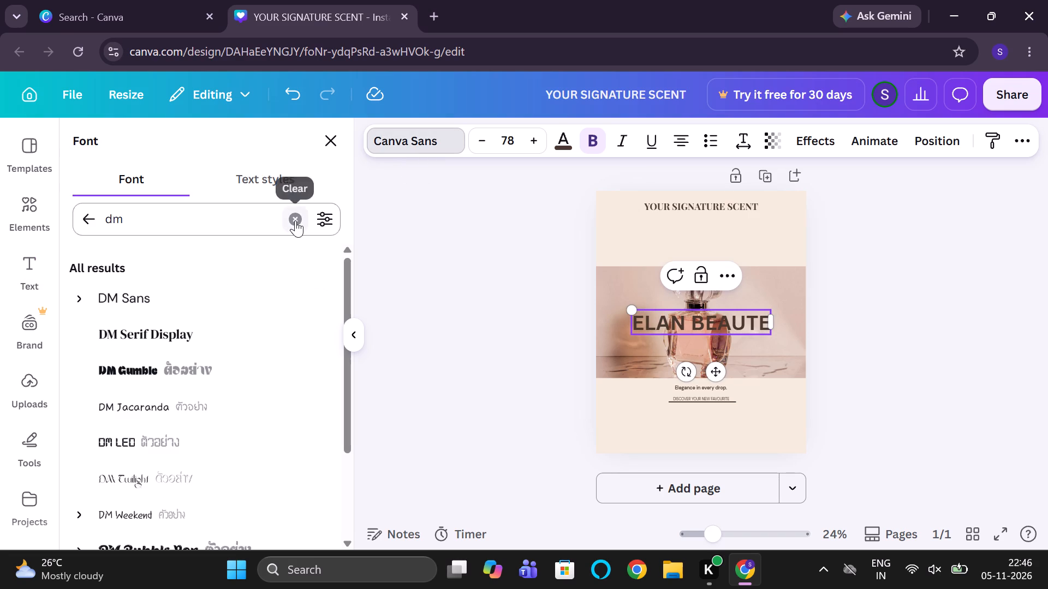
pyautogui.click(295, 220)
pyautogui.write('CIN')
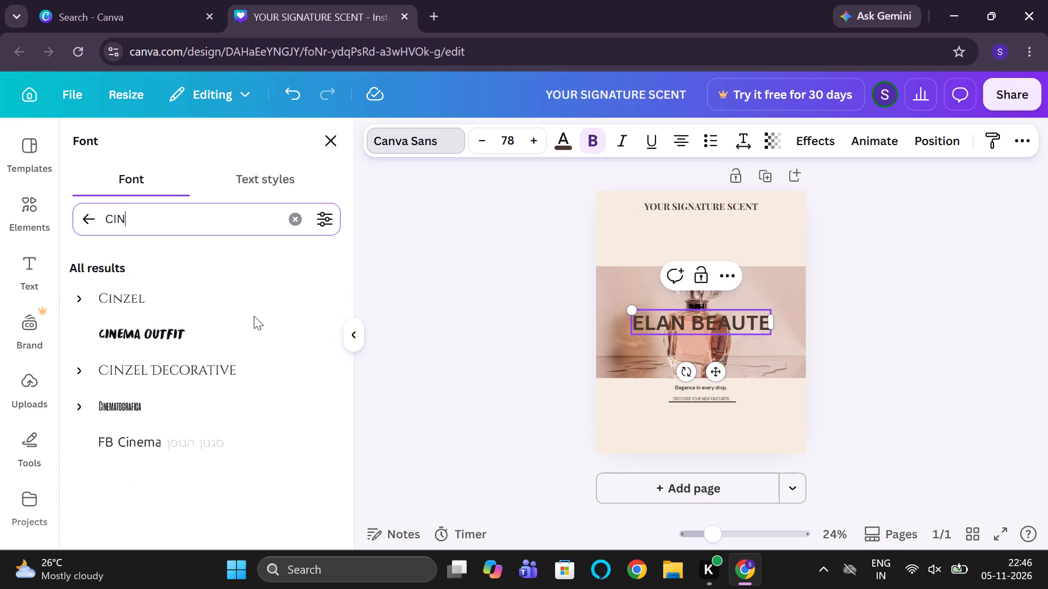
pyautogui.click(252, 310)
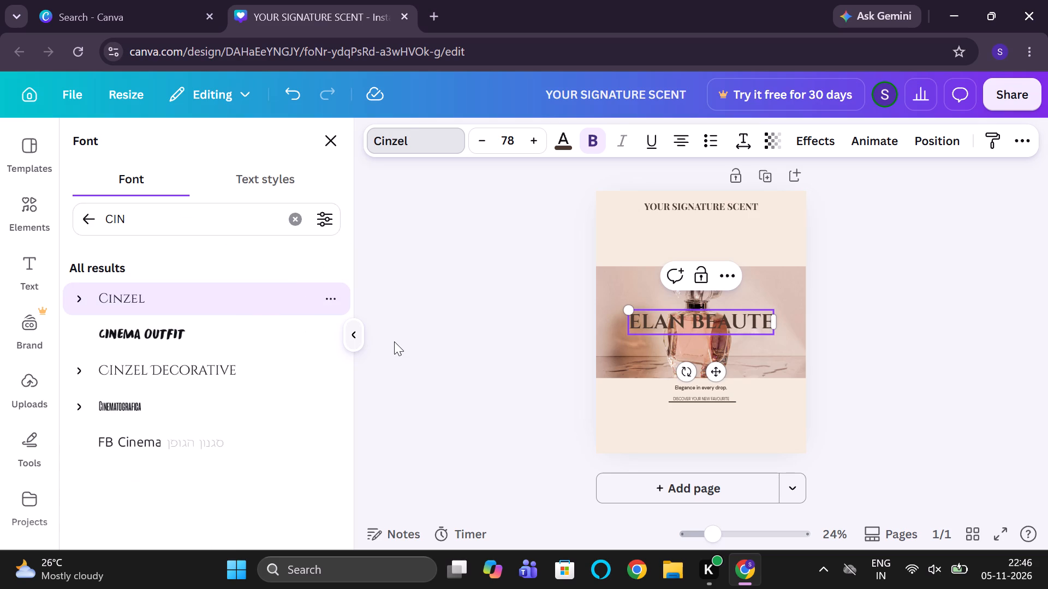
pyautogui.click(510, 143)
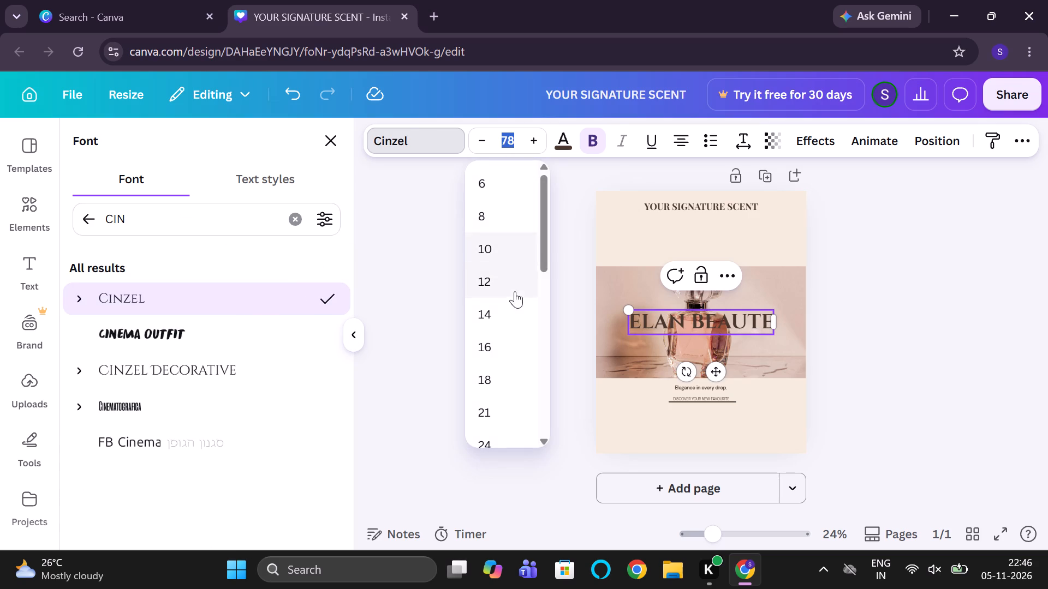
pyautogui.click(497, 401)
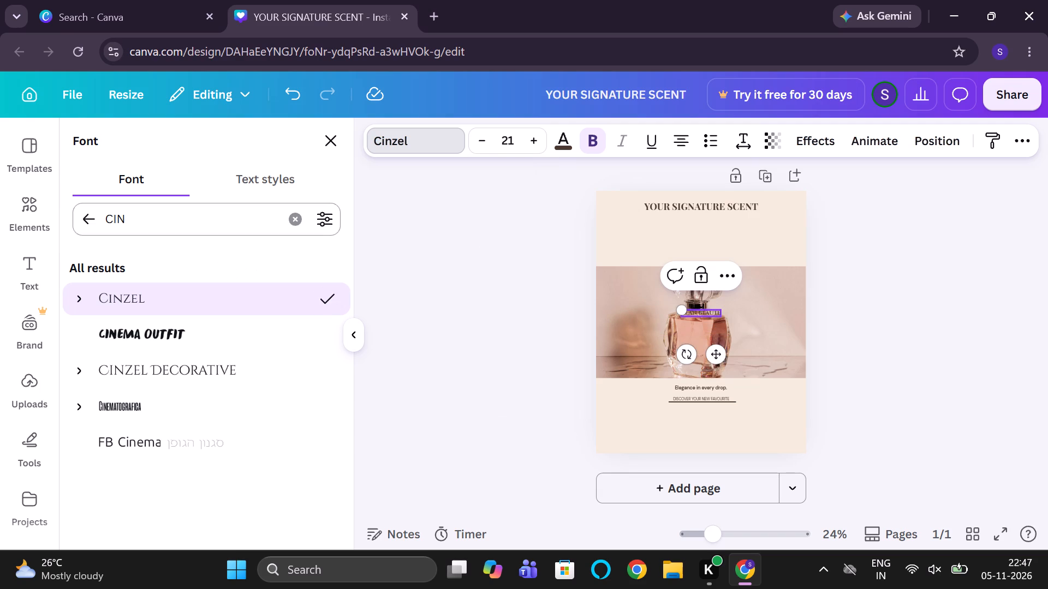
pyautogui.click(555, 142)
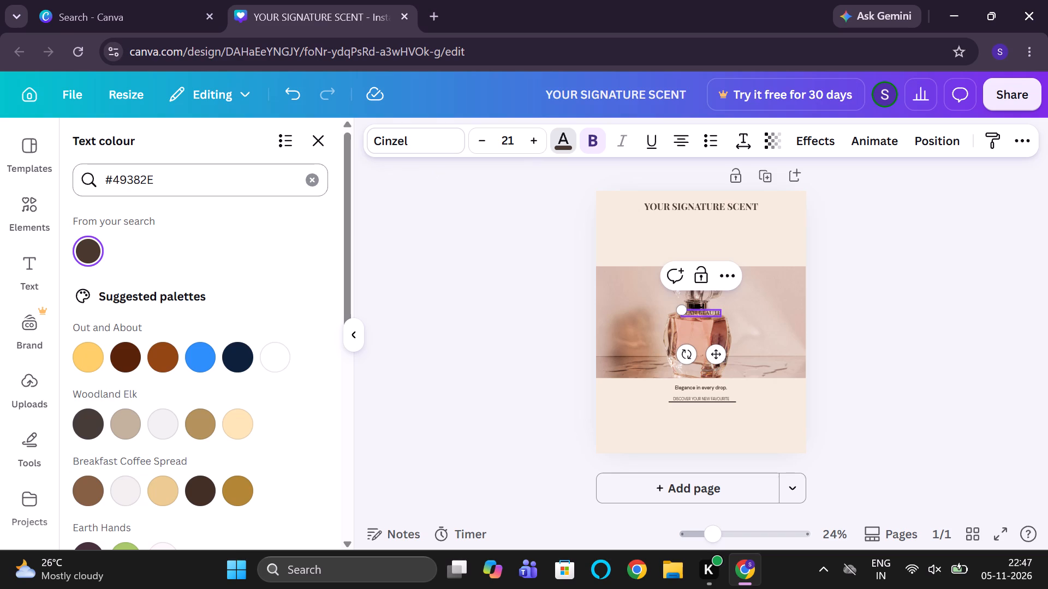
pyautogui.click(99, 247)
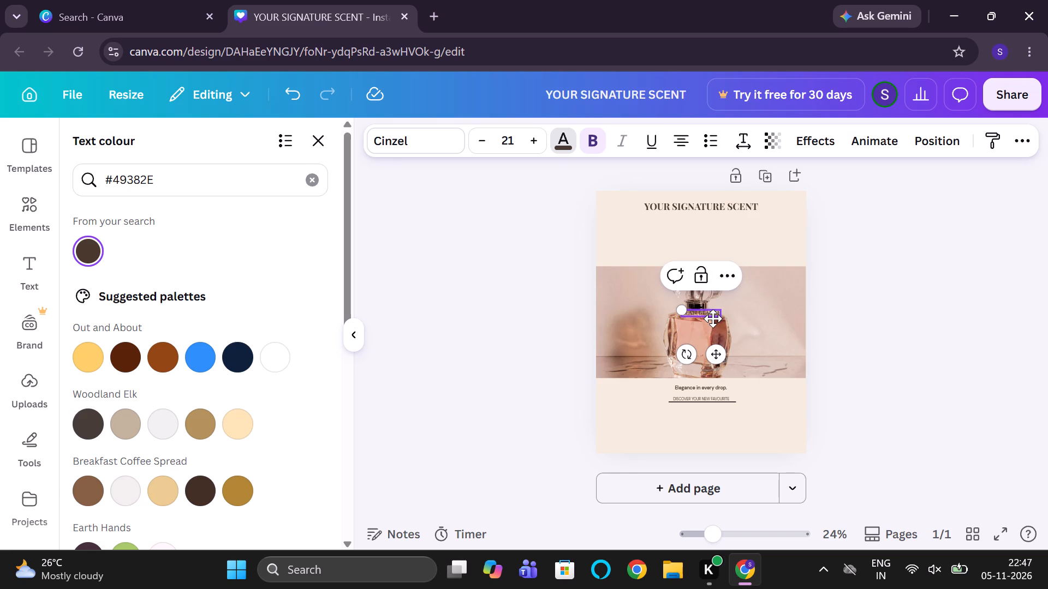
# Move the "ELAN BEAUTE" brand name off the bottle photo to the centre of the page's bottom area, below the divider line.
pyautogui.moveTo(712, 321); pyautogui.dragTo(716, 434)
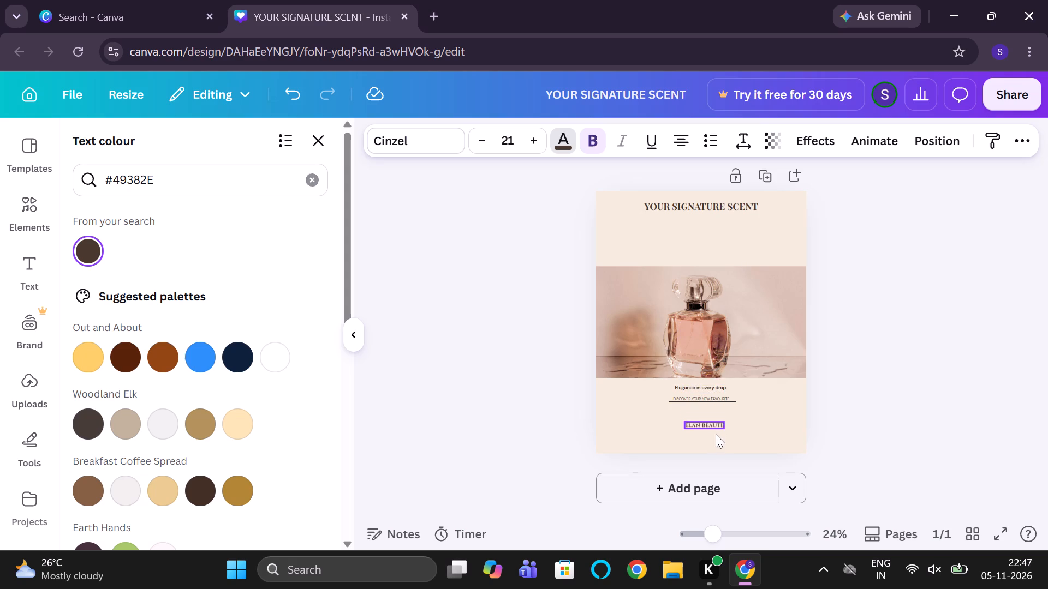
pyautogui.moveTo(716, 434); pyautogui.dragTo(710, 440)
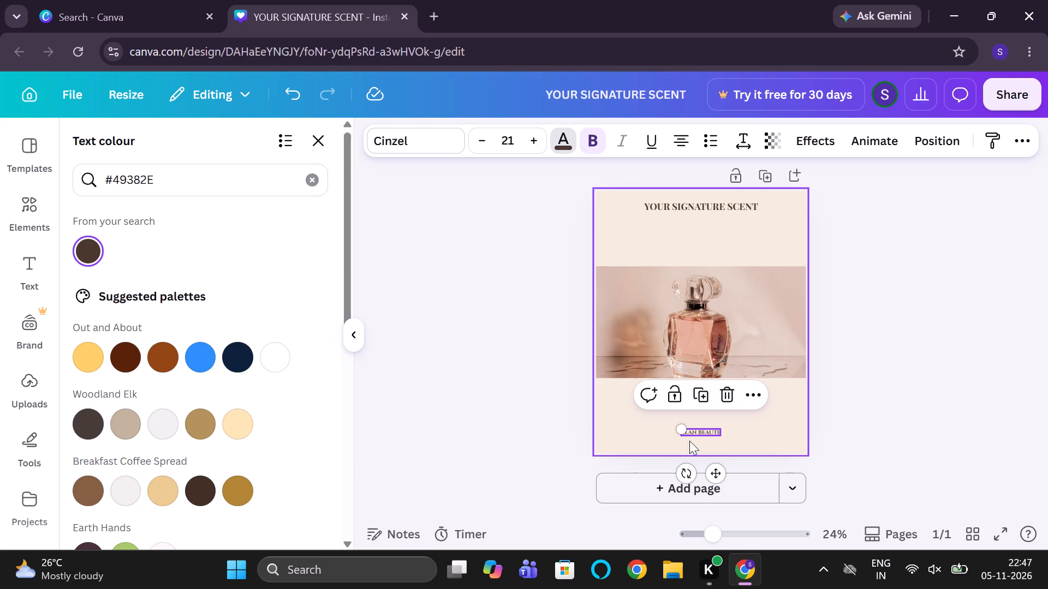
pyautogui.click(318, 189)
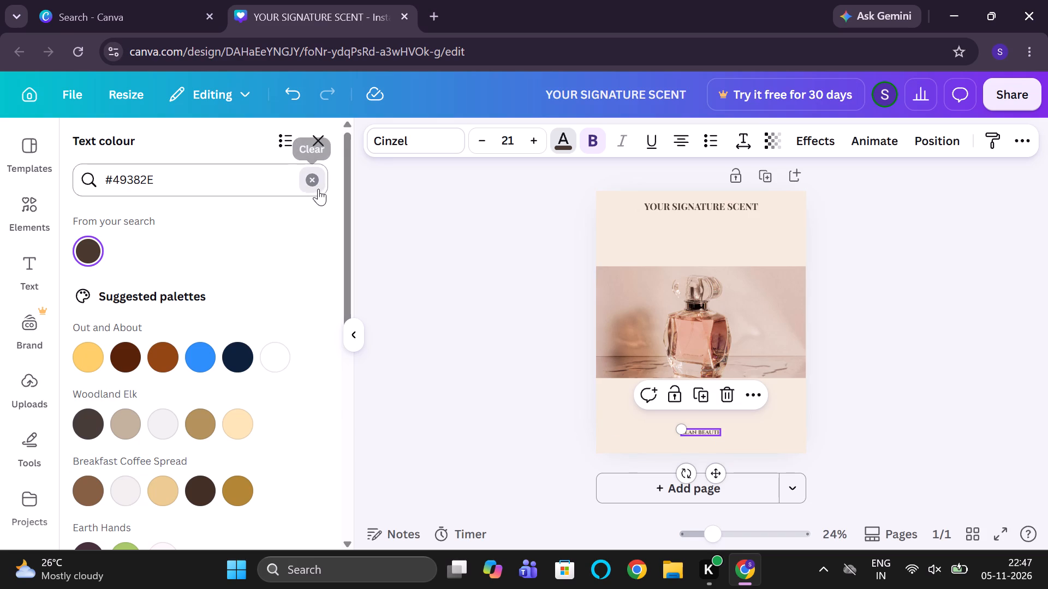
# Add a body text box reading "A fragrance that defines you.".
pyautogui.click(41, 267)
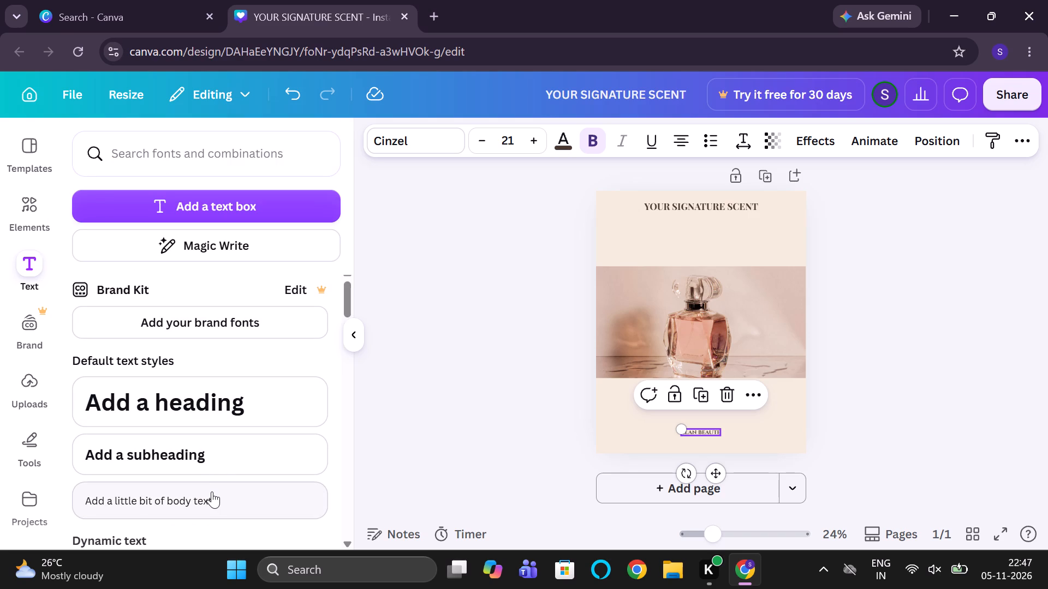
pyautogui.click(212, 491)
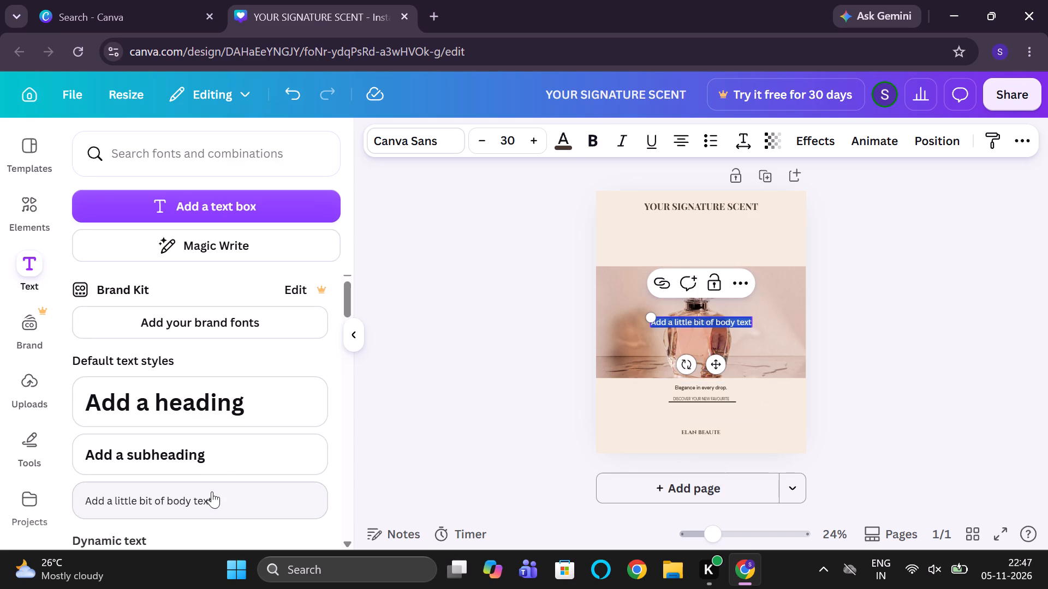
pyautogui.press('a')
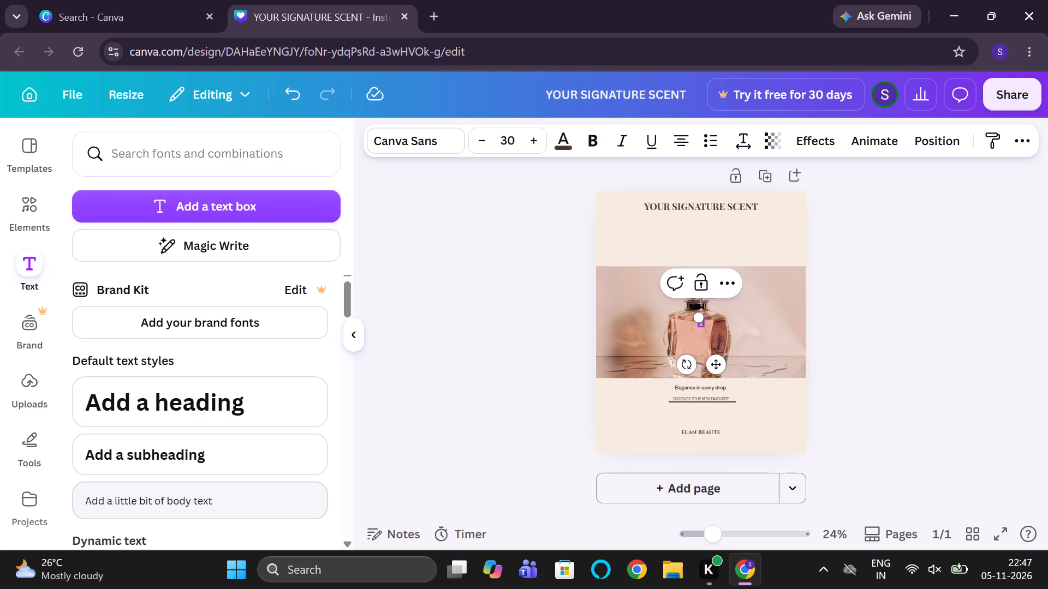
pyautogui.press('space')
pyautogui.write('frag')
pyautogui.write('rance that defines')
pyautogui.press('space')
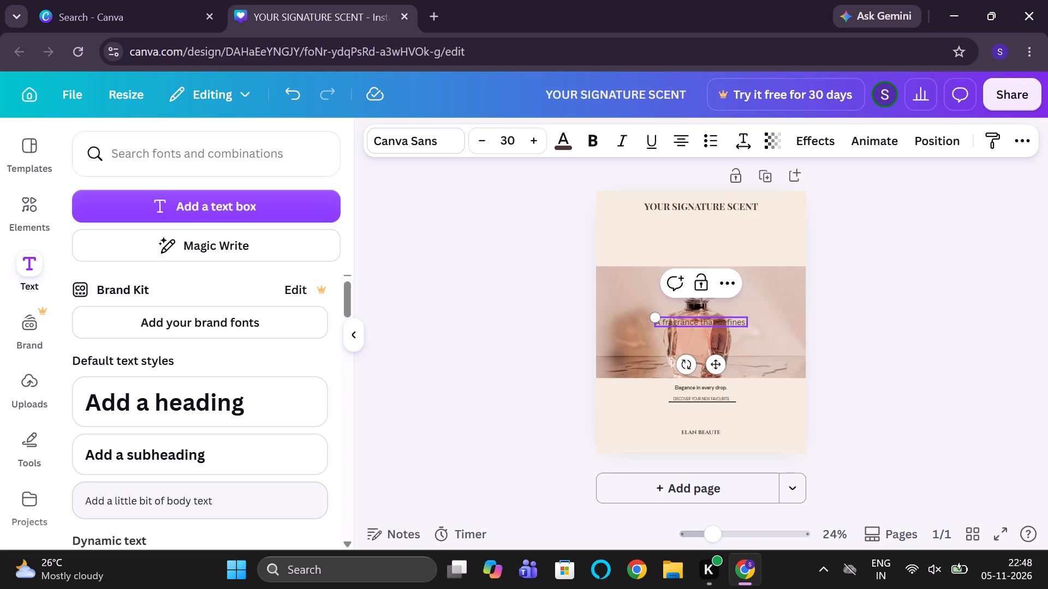
pyautogui.write('you')
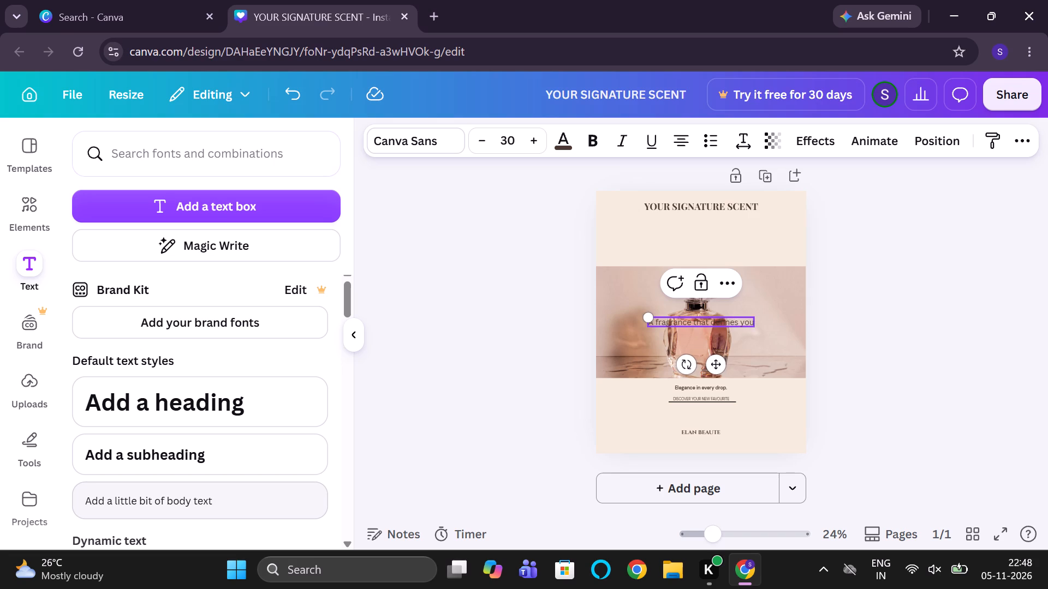
pyautogui.press('.')
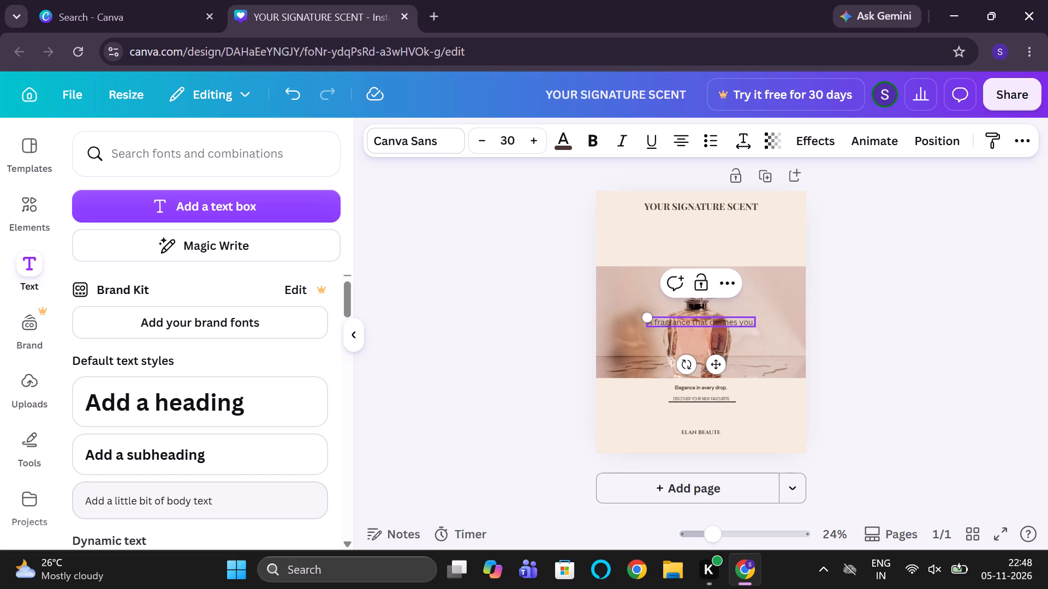
# Format the "A fragrance that defines you." text in DM Sans at size 12 with brown colour #806653.
pyautogui.click(432, 139)
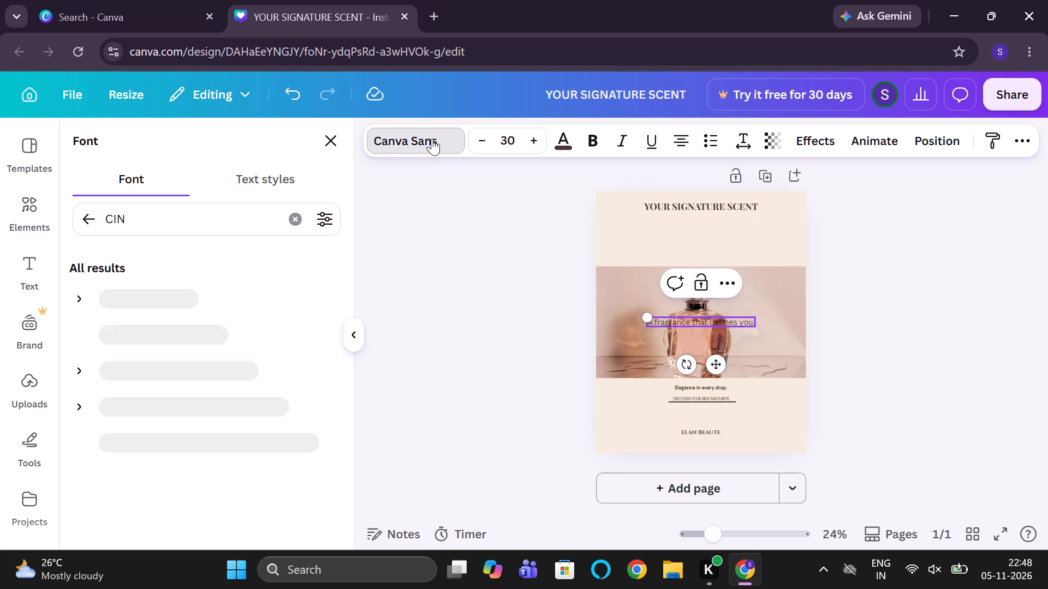
pyautogui.click(298, 223)
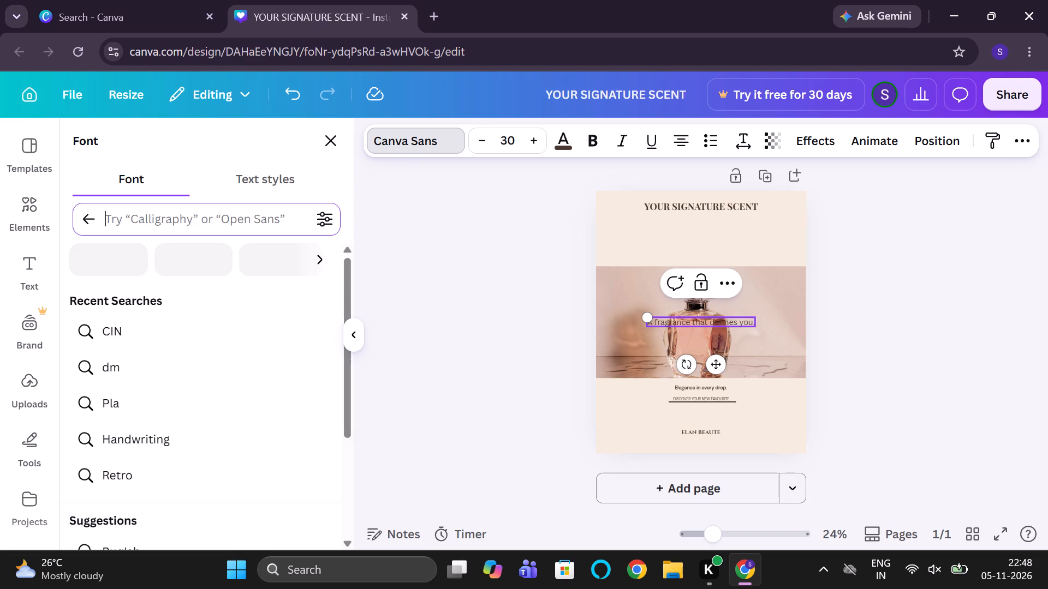
pyautogui.click(255, 359)
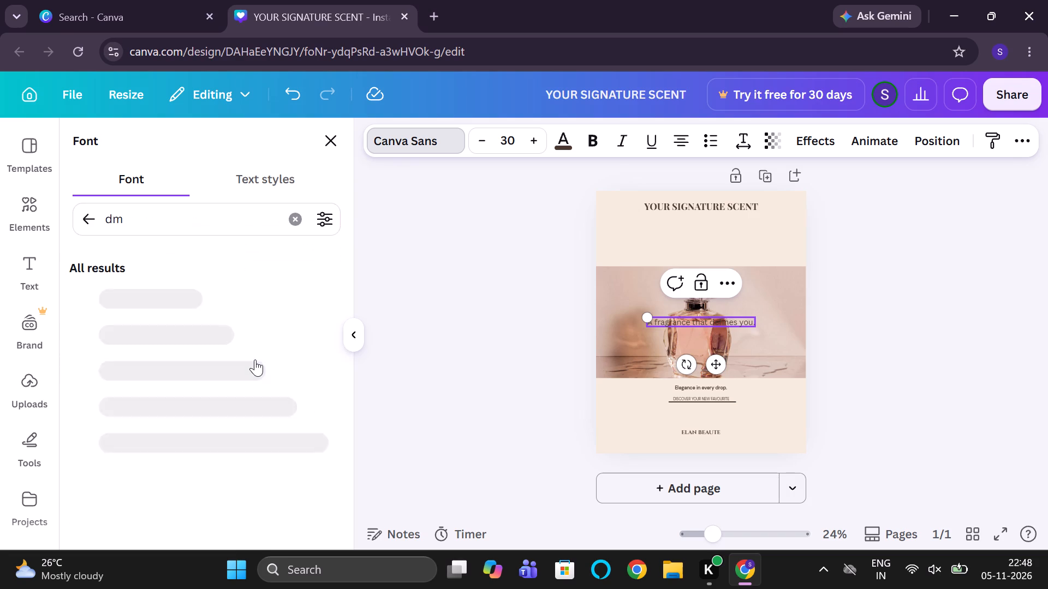
pyautogui.click(205, 313)
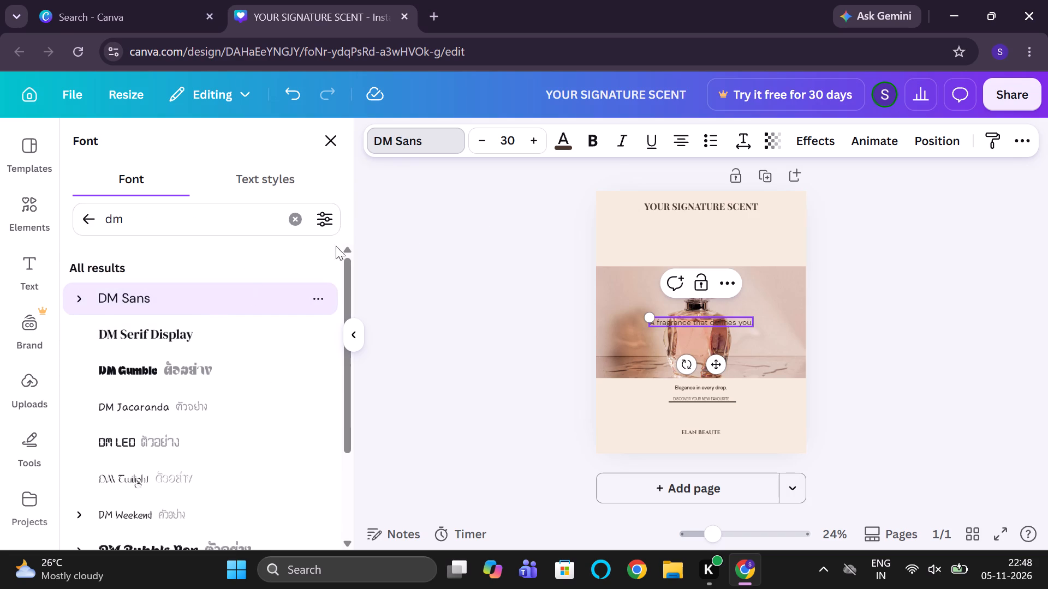
pyautogui.click(512, 143)
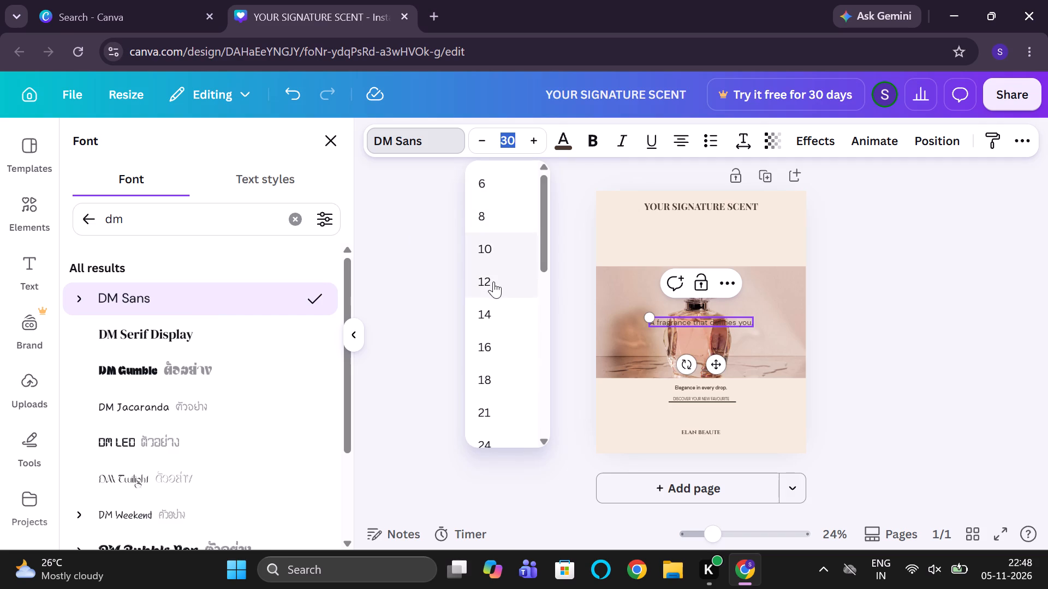
pyautogui.click(493, 281)
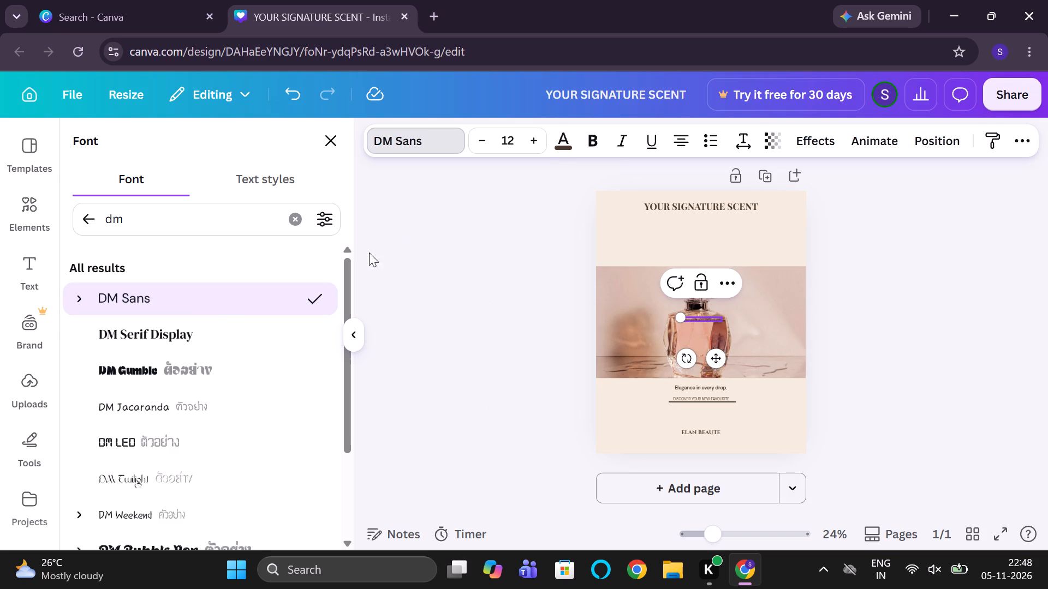
pyautogui.click(557, 152)
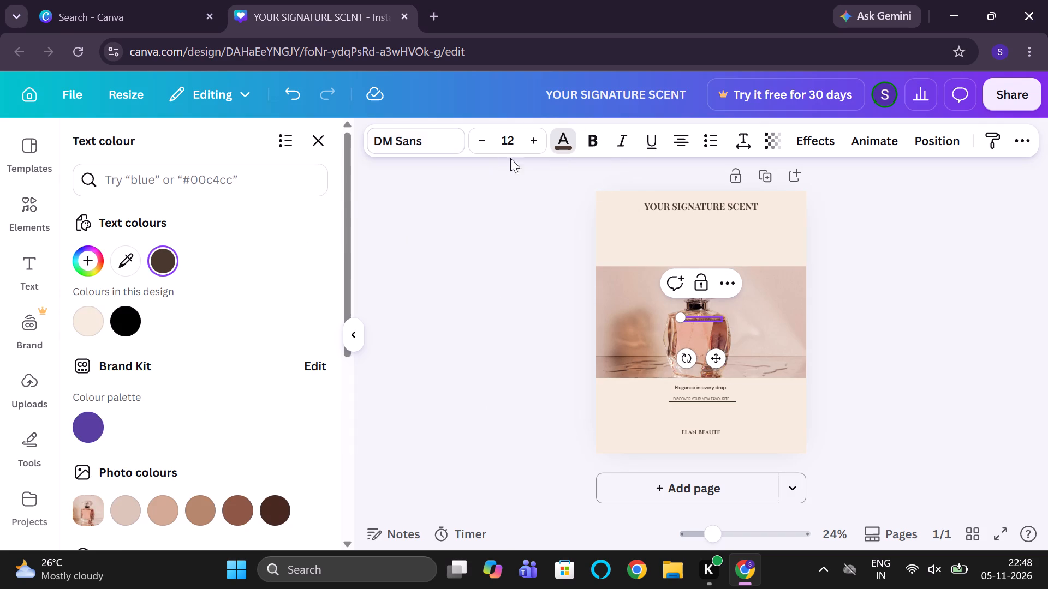
pyautogui.click(245, 184)
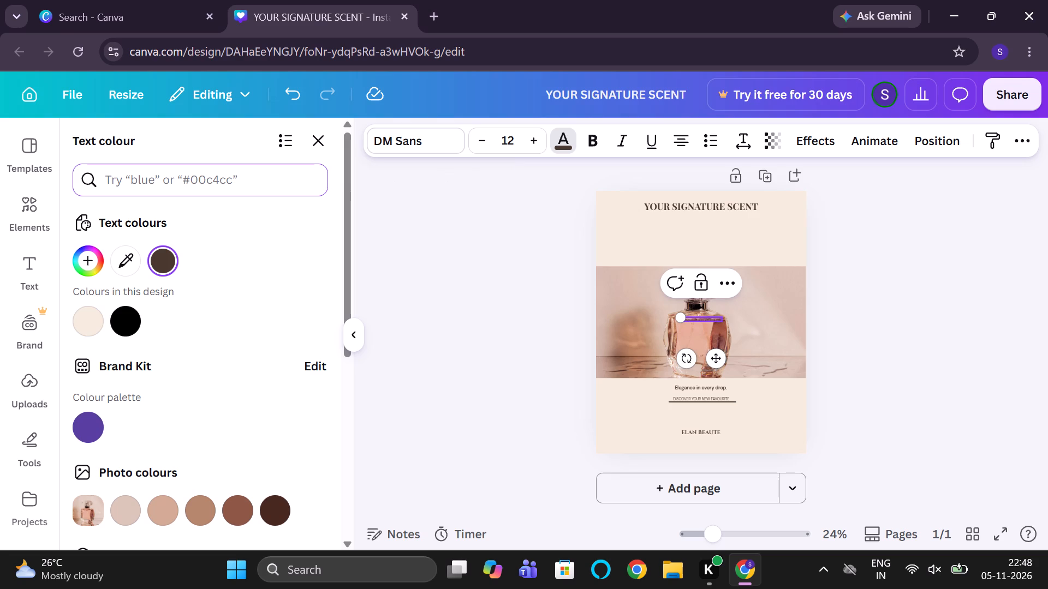
pyautogui.hotkey('shift', '#')
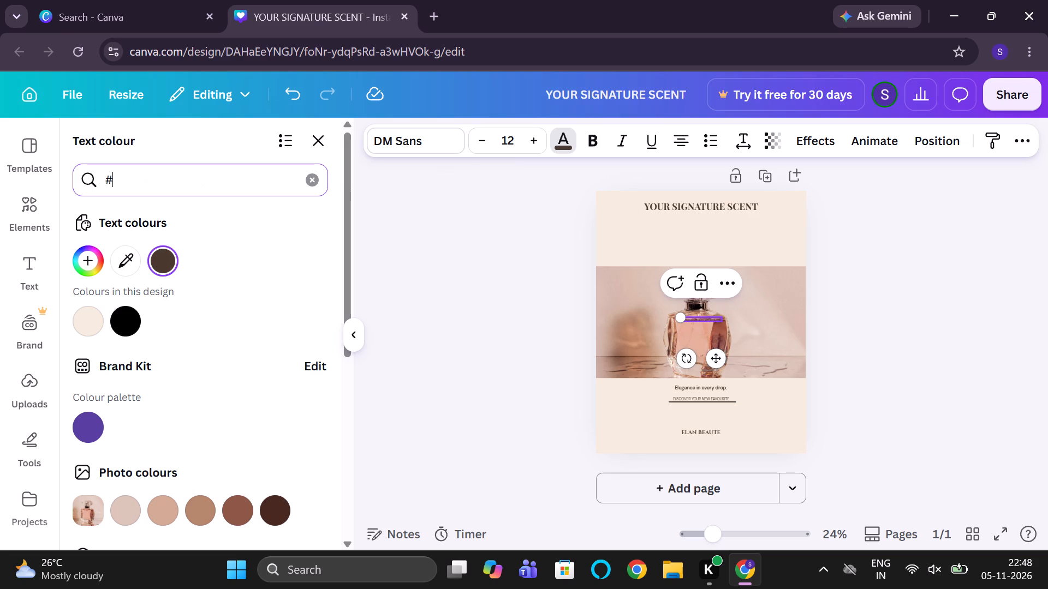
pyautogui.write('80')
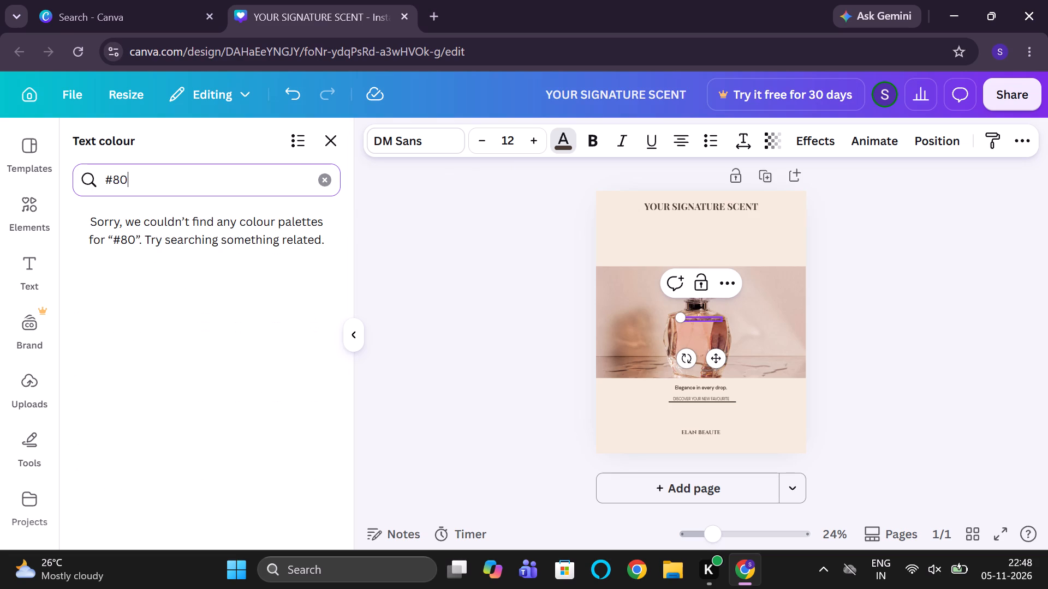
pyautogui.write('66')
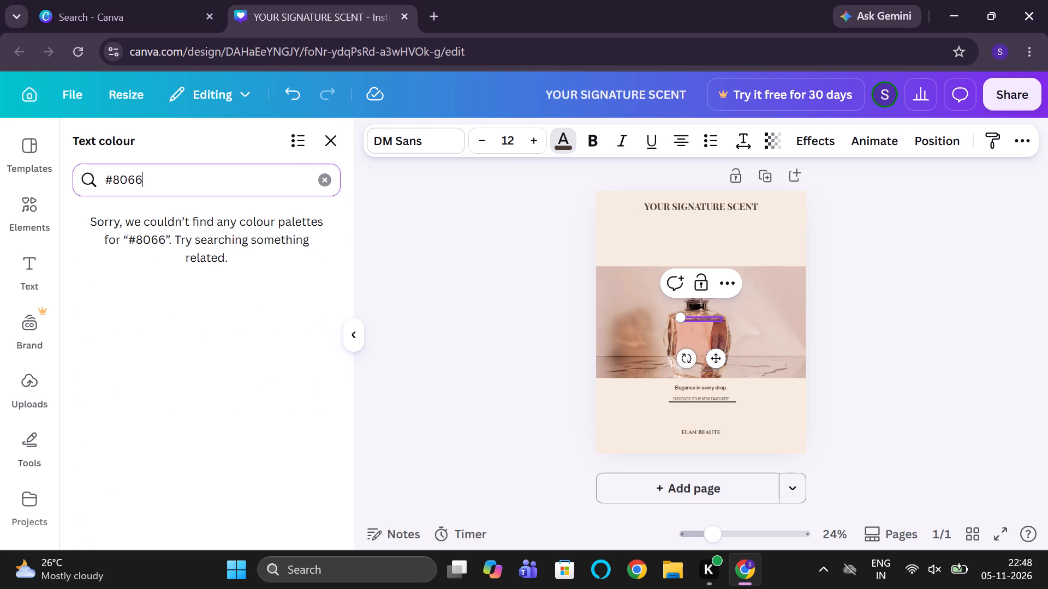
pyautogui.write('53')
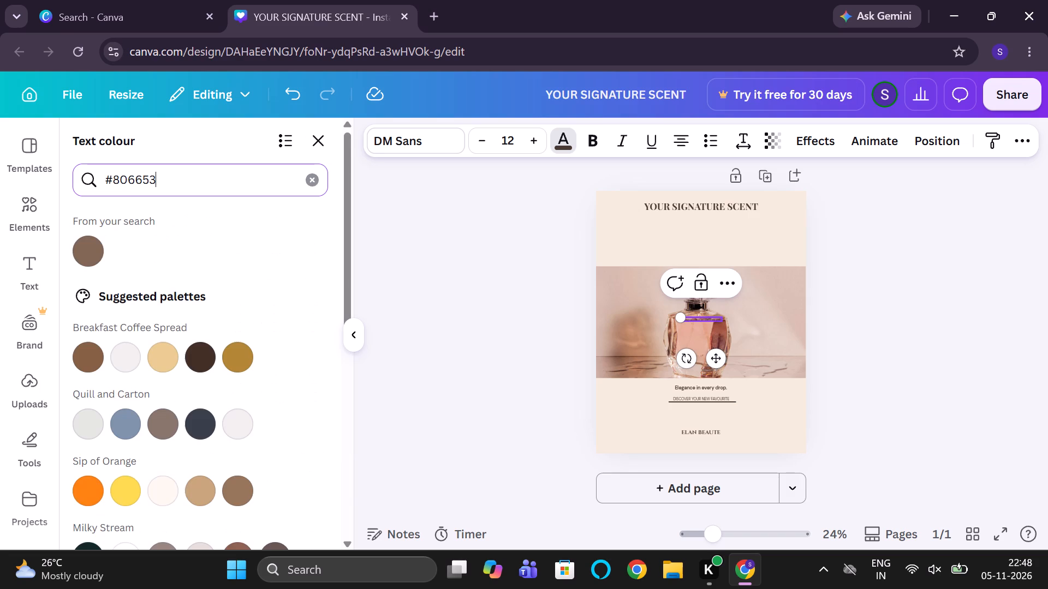
pyautogui.click(88, 252)
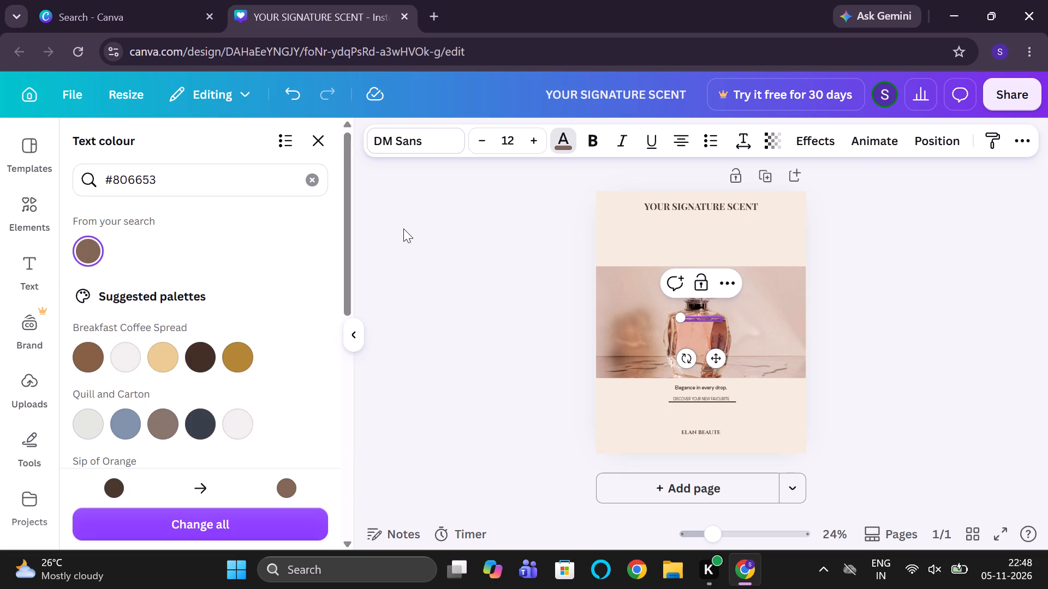
# Move the "A fragrance that defines you." tagline off the bottle photo to just below the "ELAN BEAUTE" brand name, centred on the page.
pyautogui.click(711, 318)
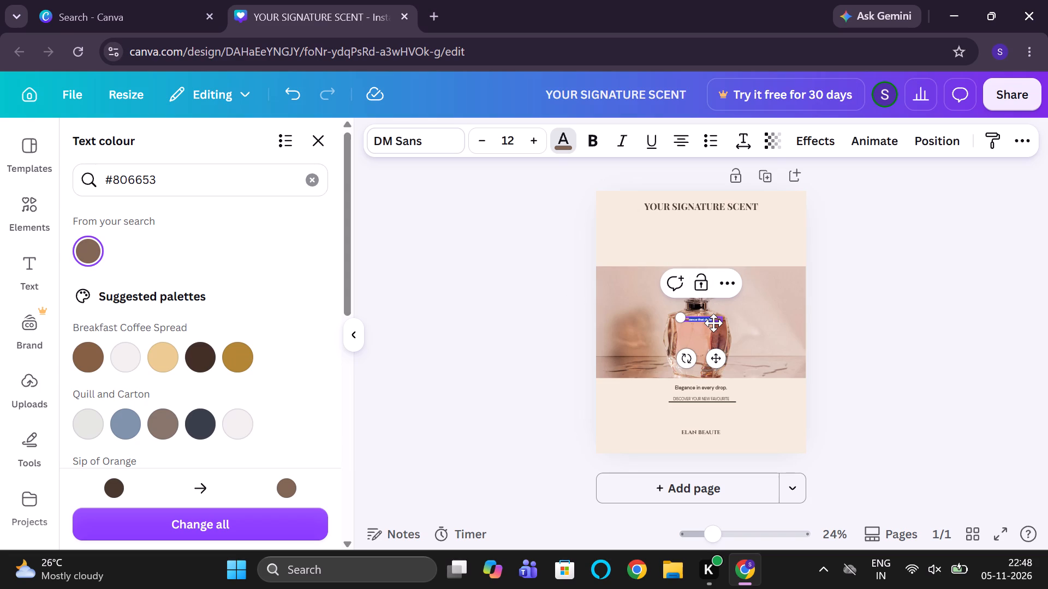
pyautogui.click(861, 320)
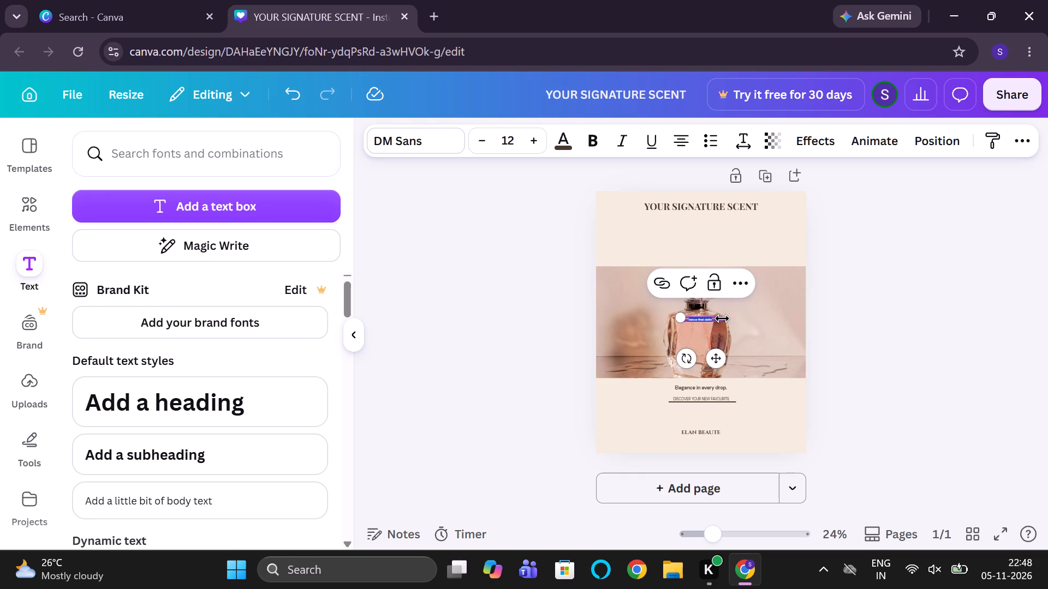
pyautogui.moveTo(720, 321); pyautogui.dragTo(719, 347)
pyautogui.moveTo(684, 321); pyautogui.dragTo(684, 393)
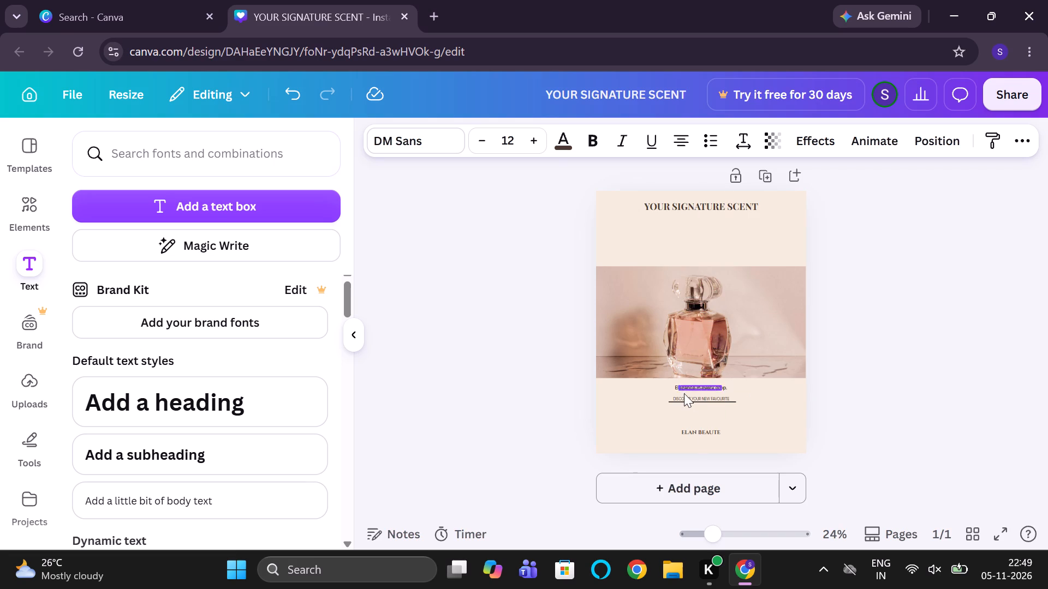
pyautogui.moveTo(684, 393); pyautogui.dragTo(687, 440)
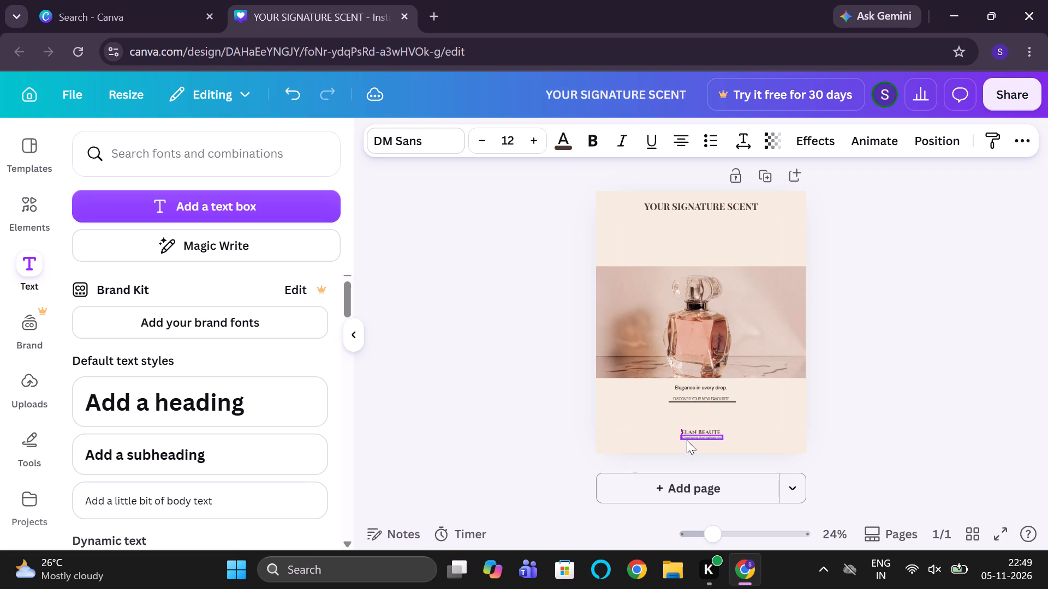
pyautogui.moveTo(687, 440); pyautogui.dragTo(688, 447)
pyautogui.moveTo(688, 447); pyautogui.dragTo(686, 440)
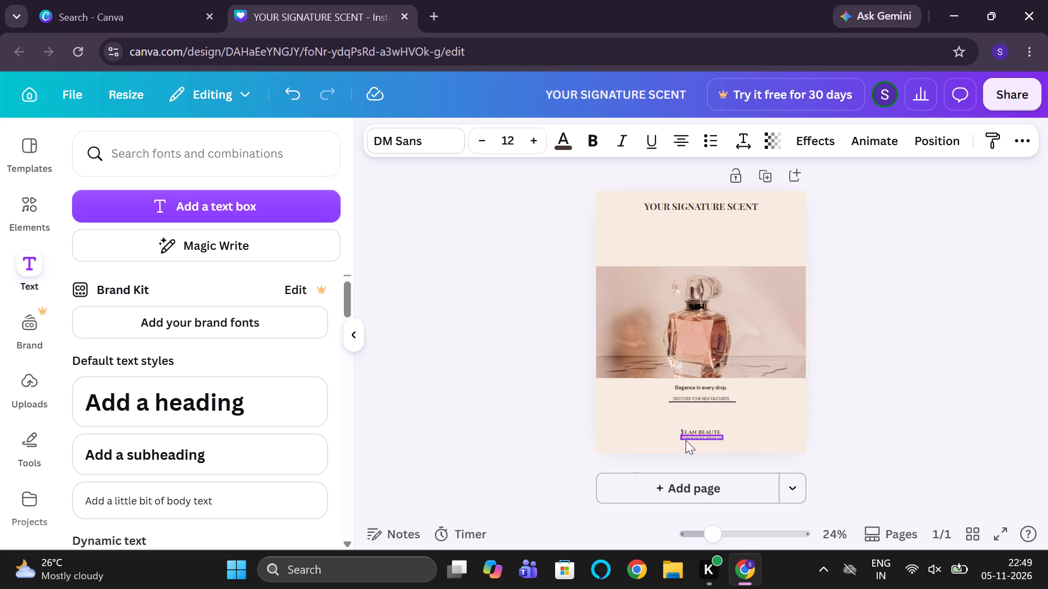
pyautogui.moveTo(686, 440); pyautogui.dragTo(686, 444)
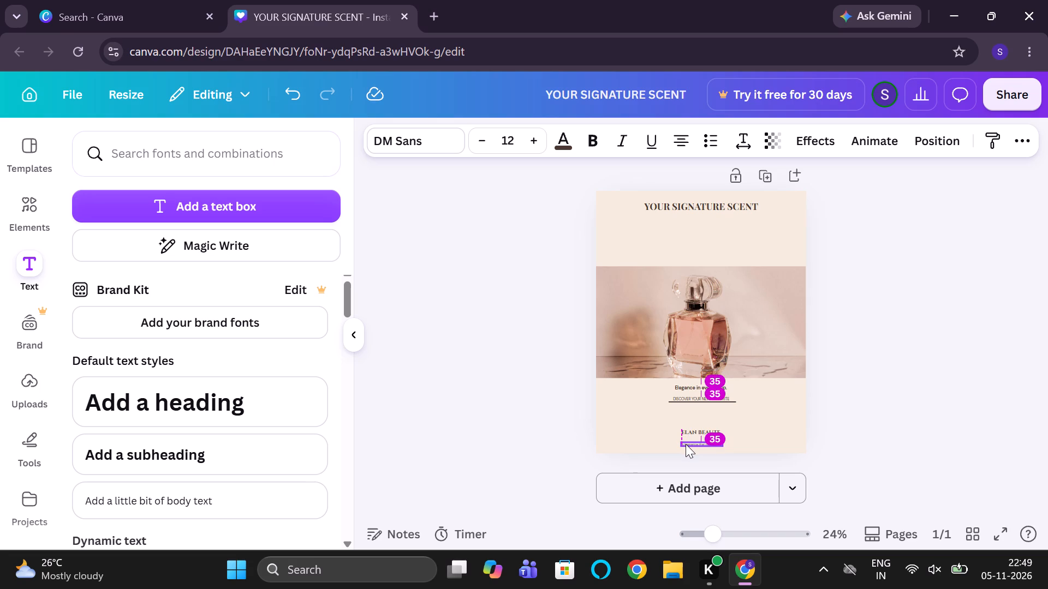
pyautogui.moveTo(686, 444); pyautogui.dragTo(686, 443)
pyautogui.moveTo(686, 443); pyautogui.dragTo(683, 443)
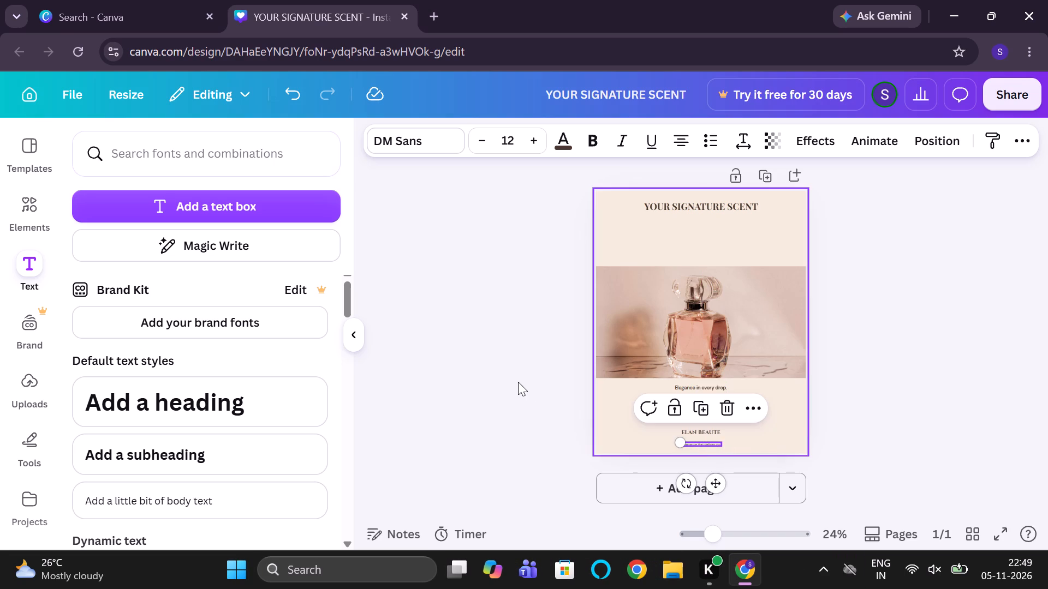
pyautogui.click(497, 372)
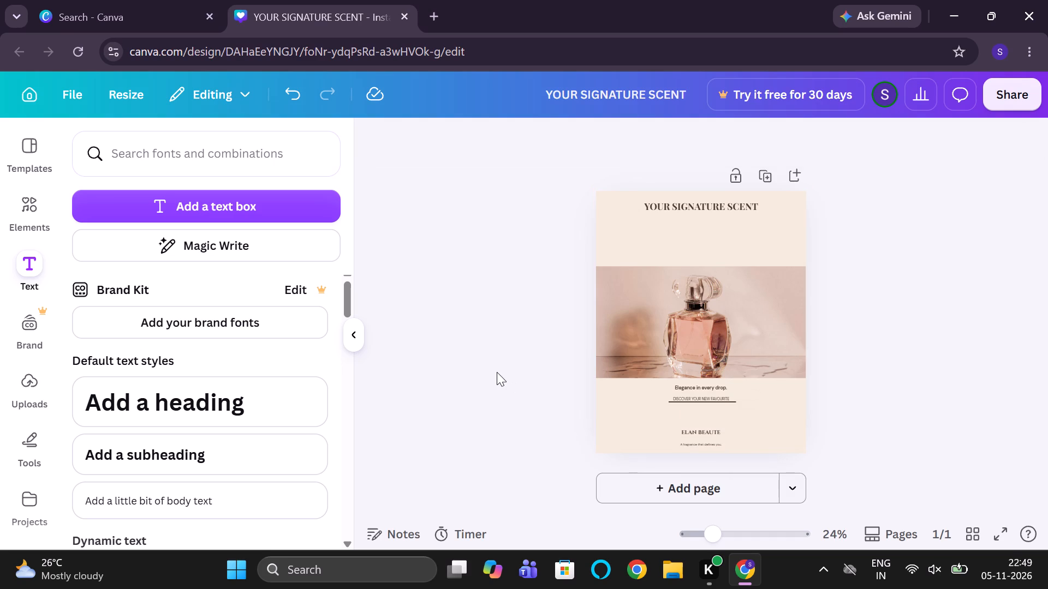
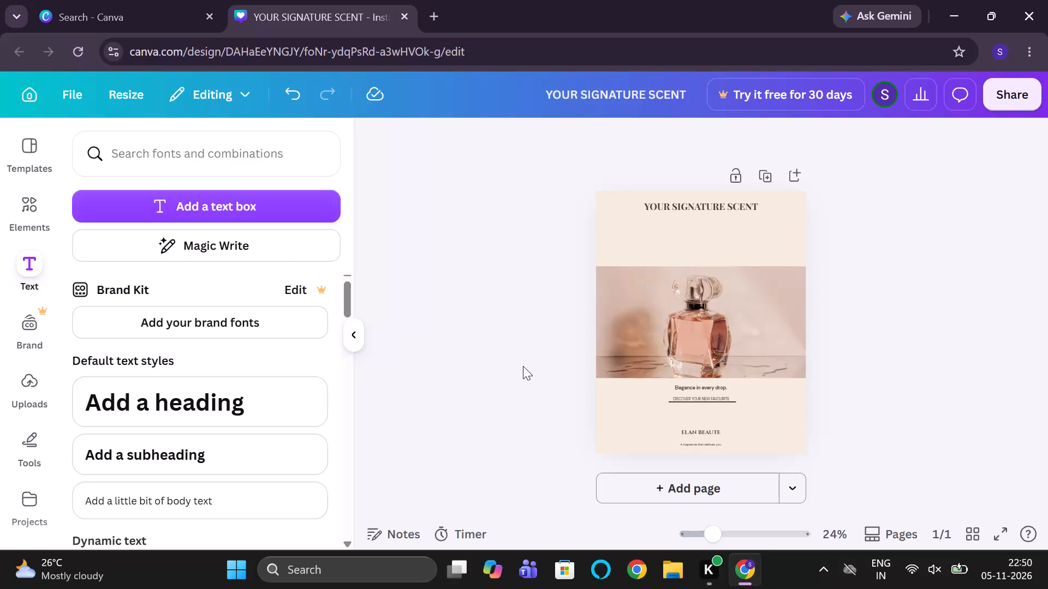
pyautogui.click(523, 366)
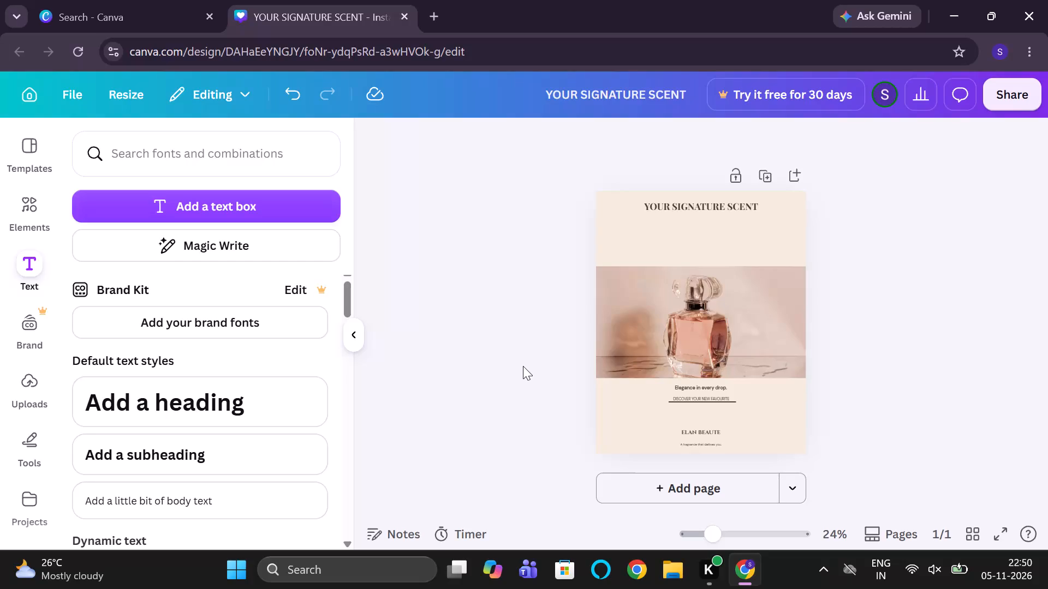
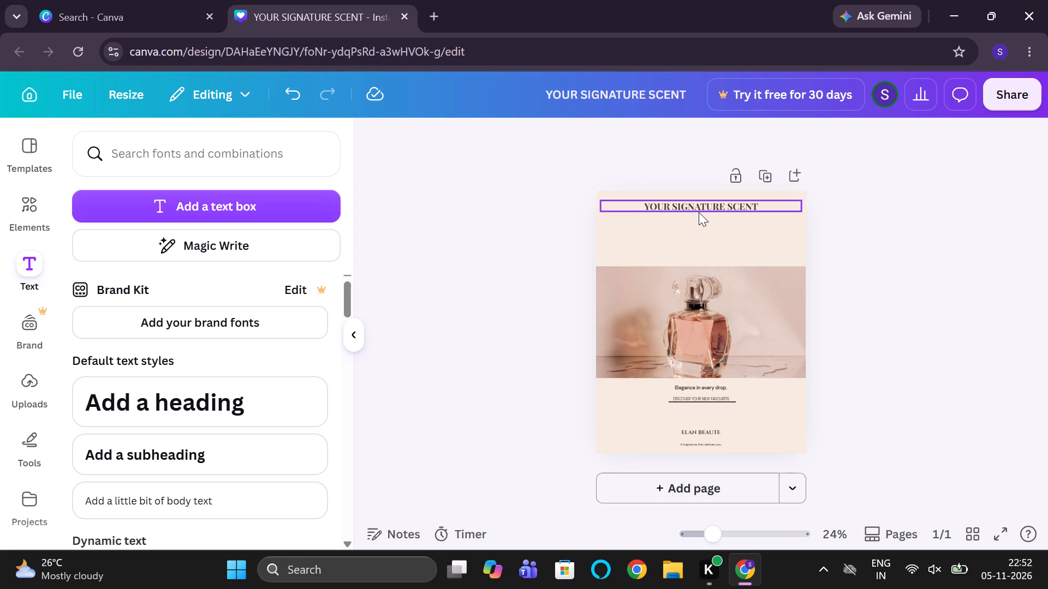
# Move the YOUR SIGNATURE SCENT headline down, keeping it horizontally centred about midway between the page's top edge and the bottle photo.
pyautogui.moveTo(699, 212); pyautogui.dragTo(700, 232)
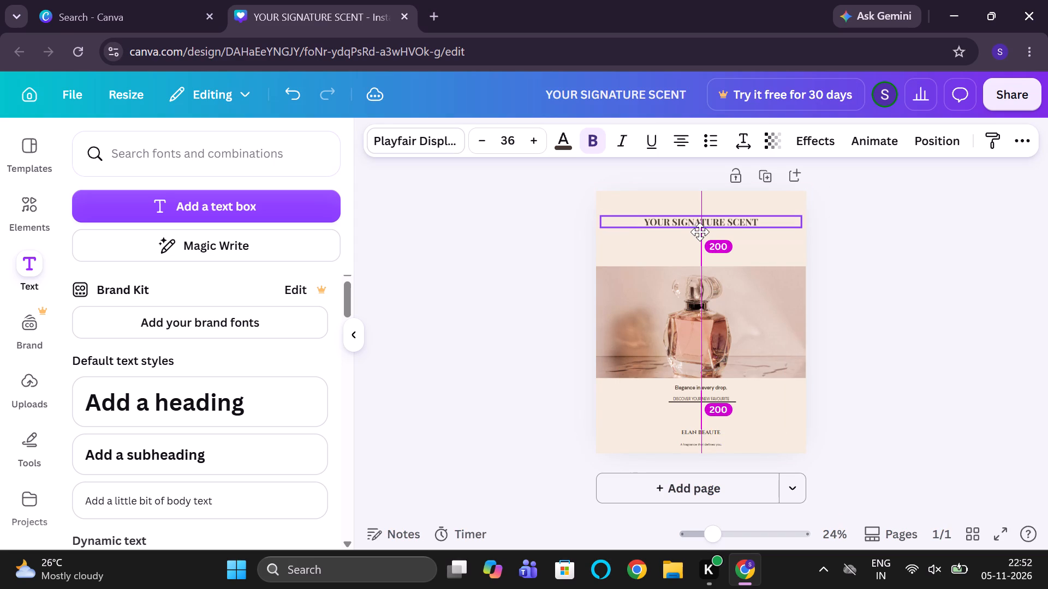
pyautogui.moveTo(700, 232); pyautogui.dragTo(698, 233)
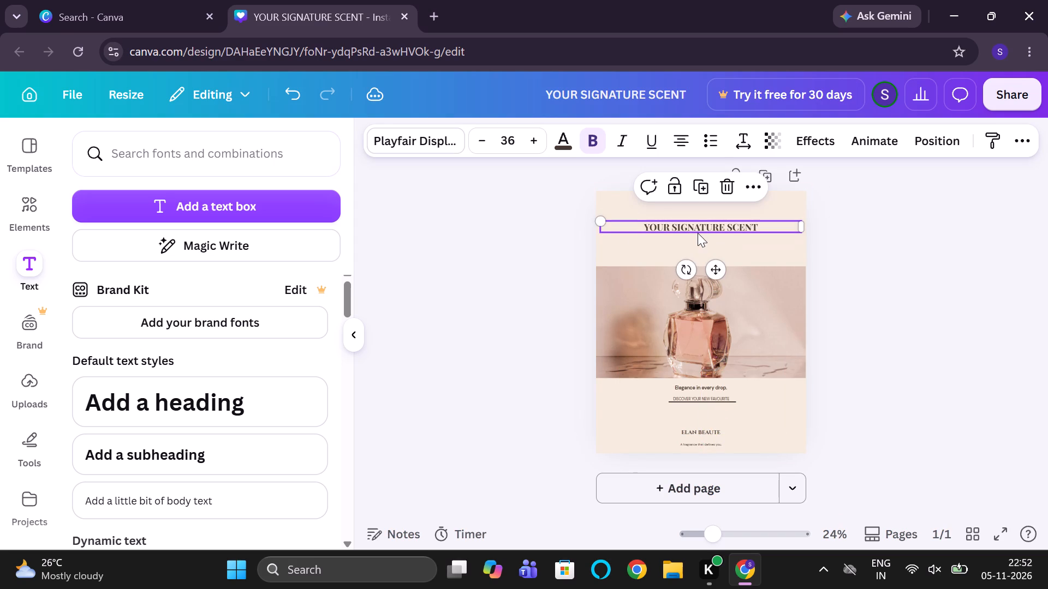
pyautogui.click(844, 259)
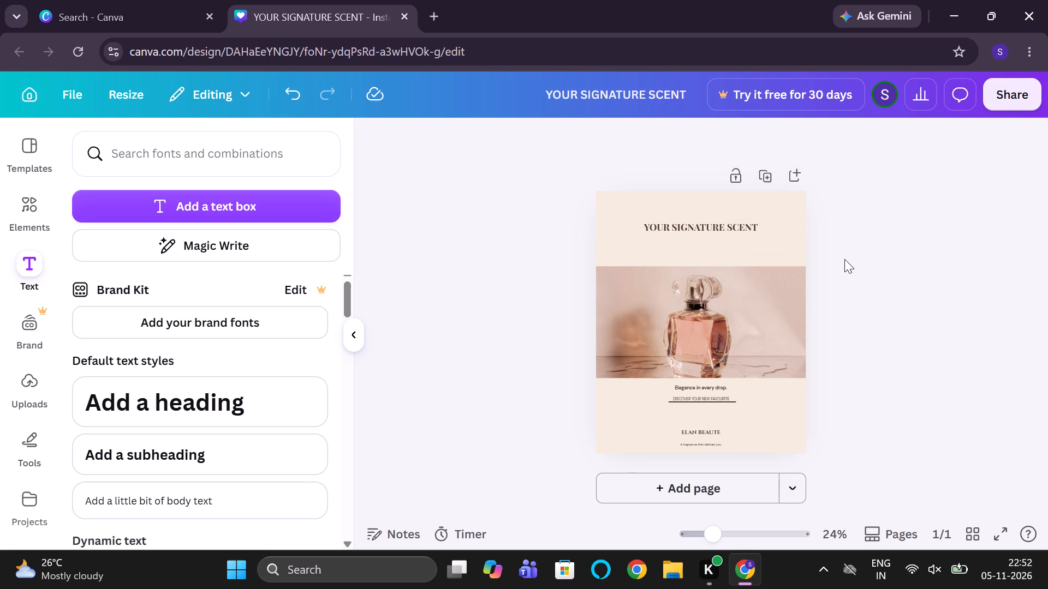
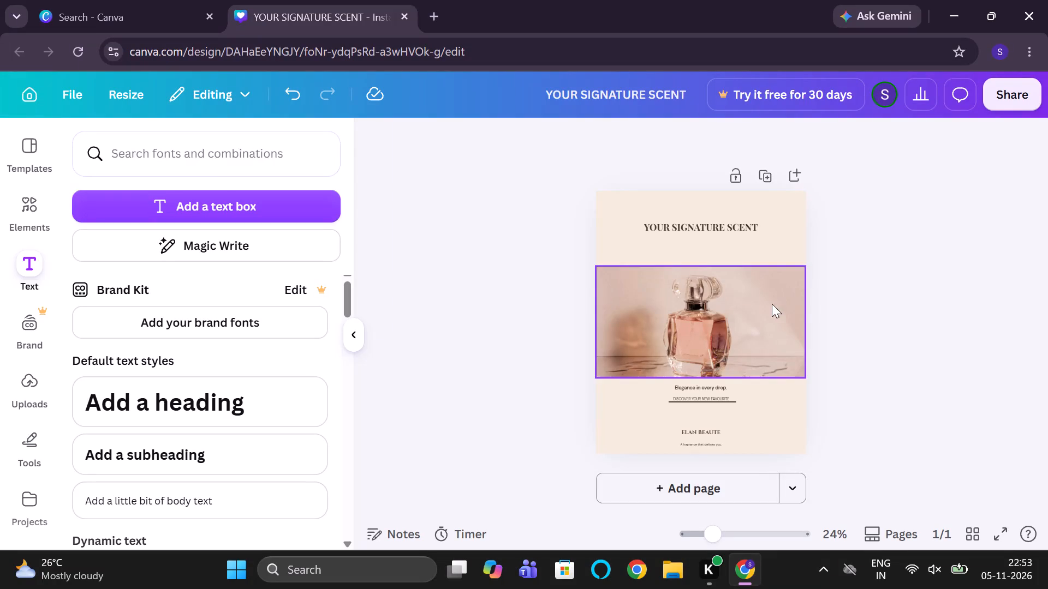
# Crop the bottle photo on both sides to a nearly square frame around the bottle, keeping its height of about 575 px.
pyautogui.click(848, 302)
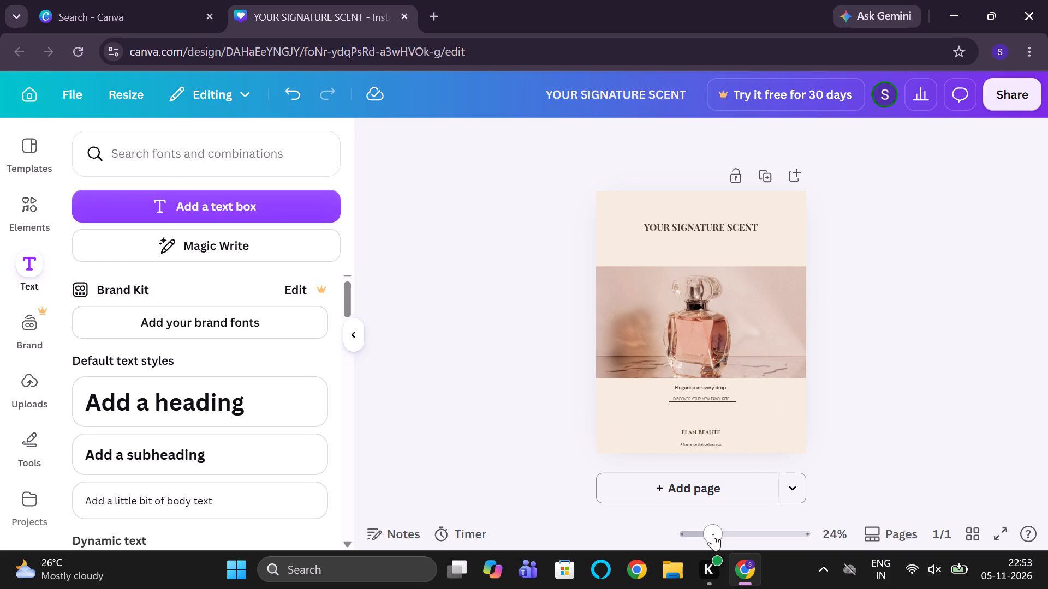
pyautogui.moveTo(713, 534); pyautogui.dragTo(729, 536)
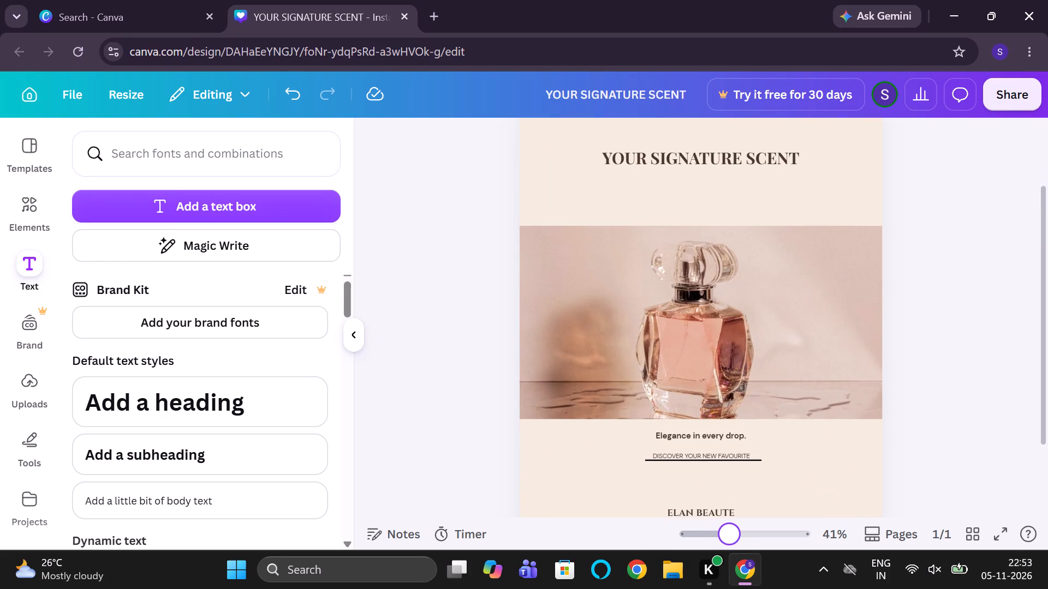
pyautogui.moveTo(729, 536); pyautogui.dragTo(725, 540)
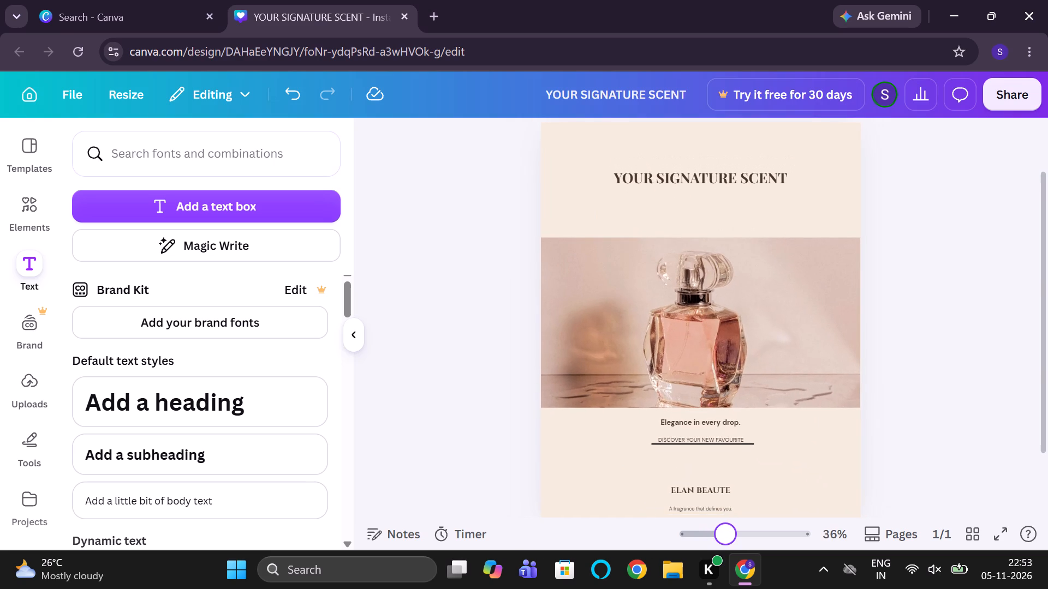
pyautogui.moveTo(725, 540); pyautogui.dragTo(724, 541)
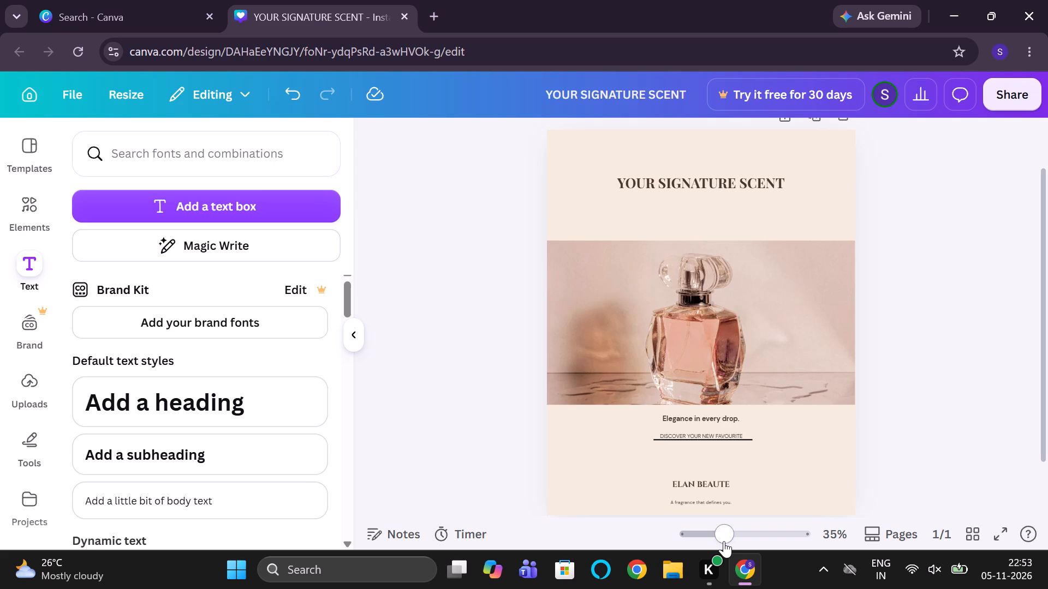
pyautogui.click(650, 386)
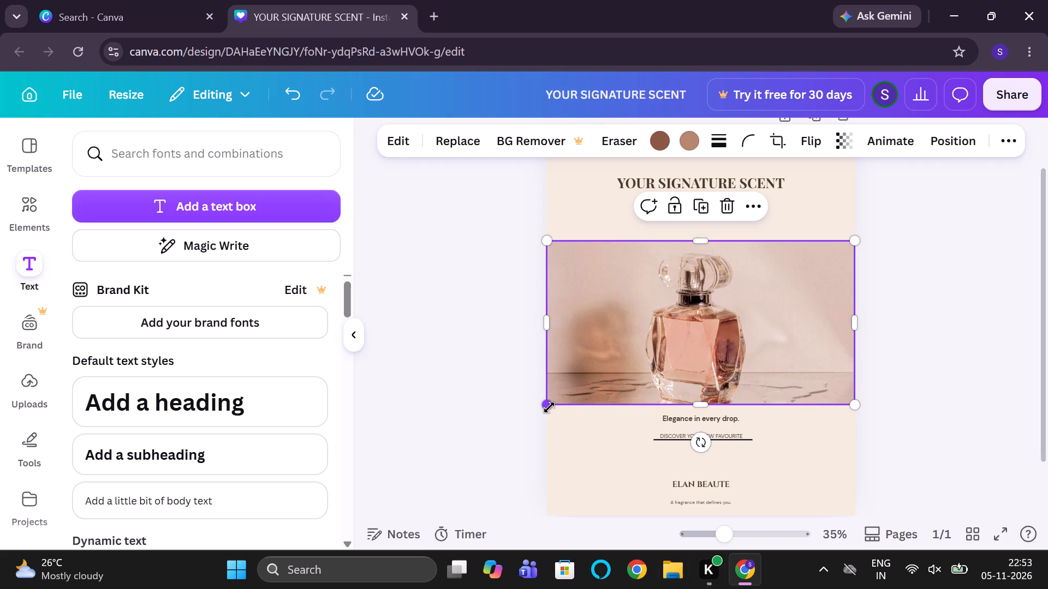
pyautogui.moveTo(546, 328); pyautogui.dragTo(573, 330)
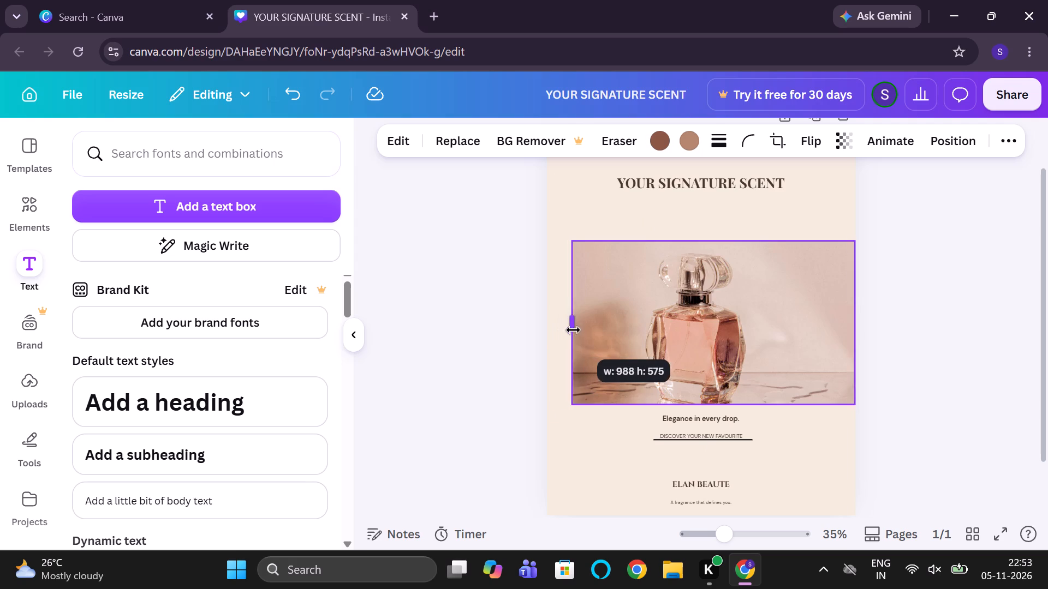
pyautogui.moveTo(573, 330); pyautogui.dragTo(605, 334)
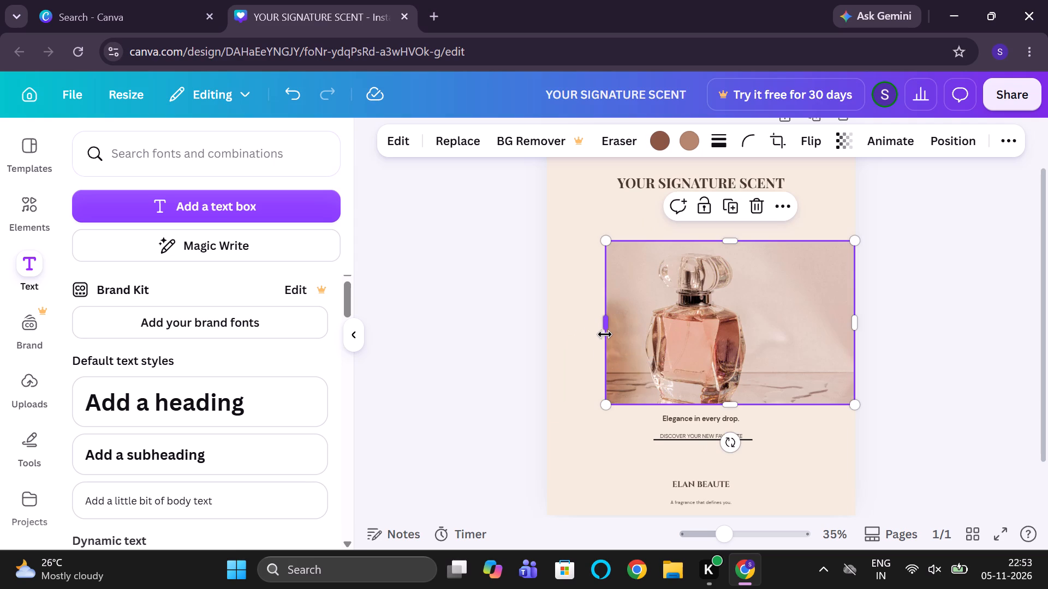
pyautogui.moveTo(857, 319); pyautogui.dragTo(772, 316)
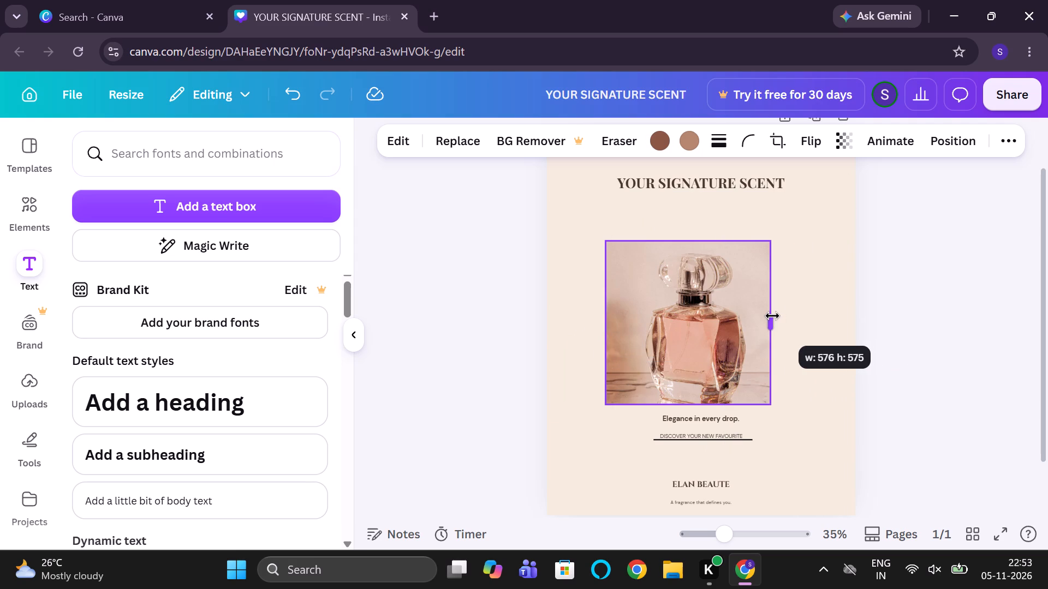
pyautogui.moveTo(772, 316); pyautogui.dragTo(773, 316)
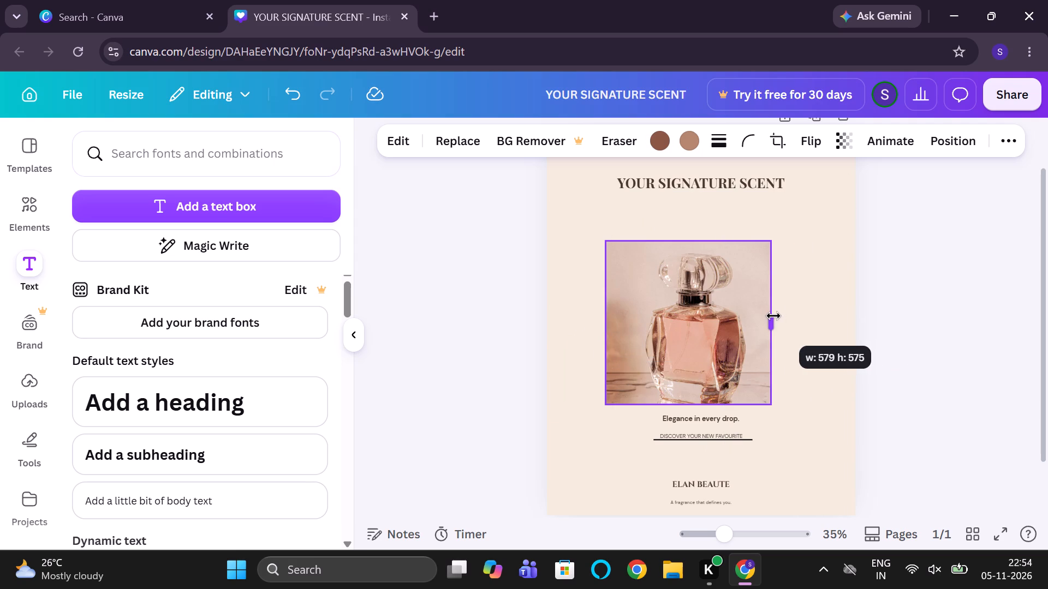
pyautogui.moveTo(773, 316); pyautogui.dragTo(776, 315)
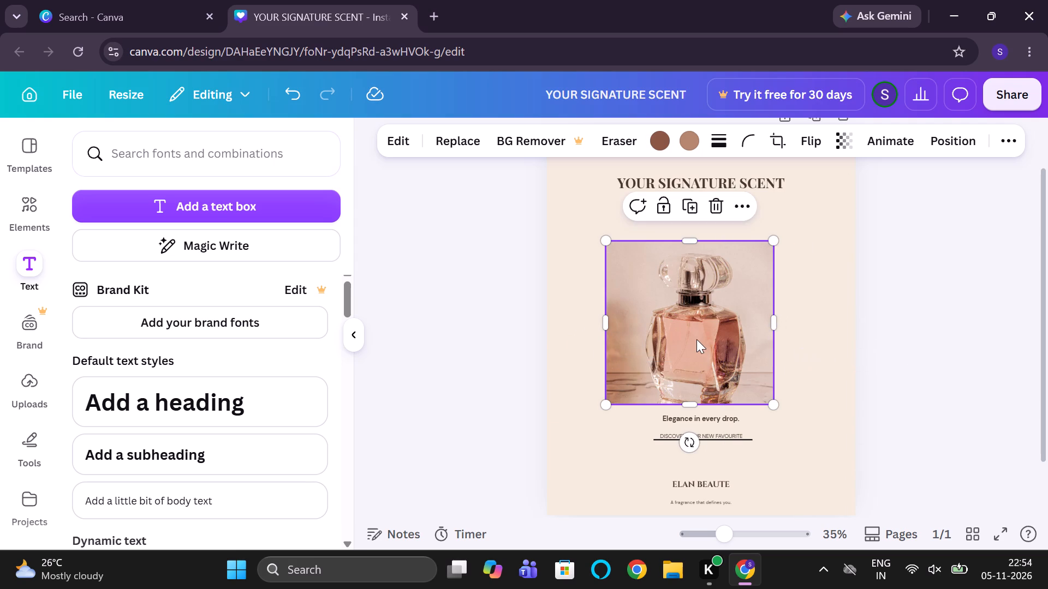
pyautogui.moveTo(607, 331); pyautogui.dragTo(610, 331)
pyautogui.moveTo(610, 331); pyautogui.dragTo(614, 331)
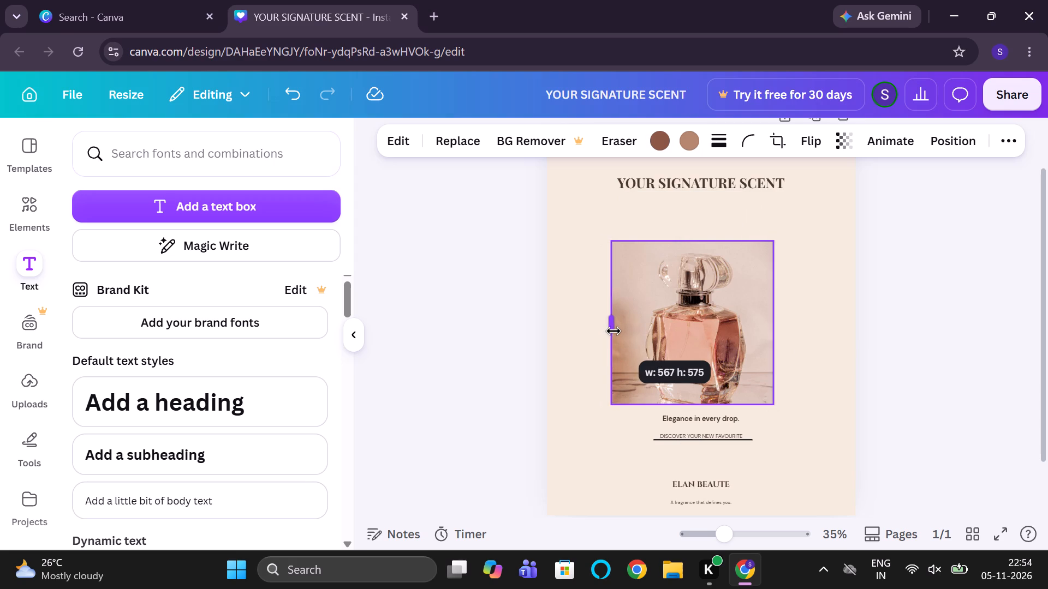
pyautogui.moveTo(614, 331); pyautogui.dragTo(617, 331)
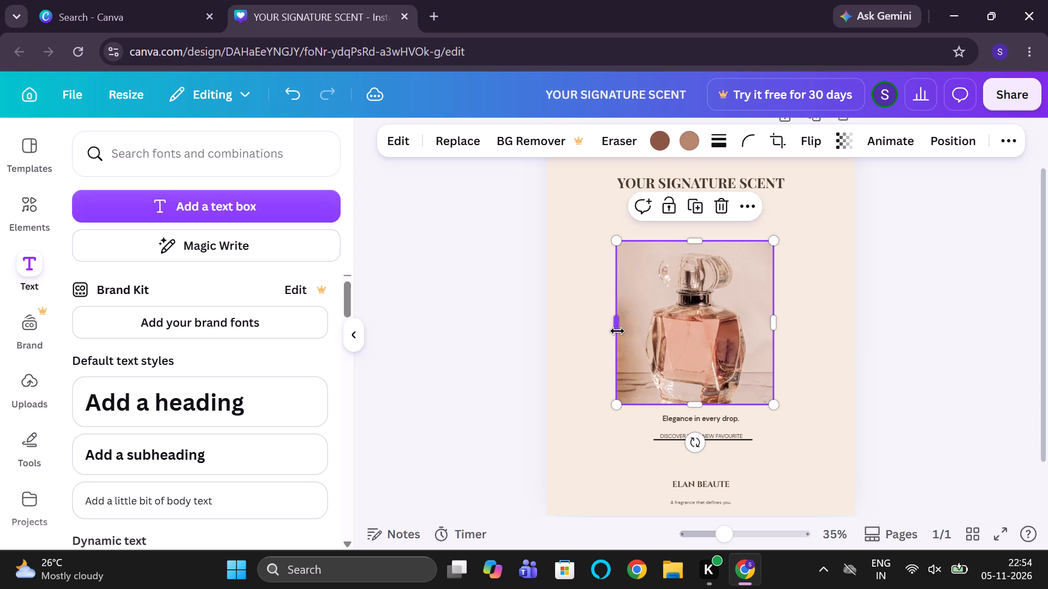
pyautogui.click(898, 316)
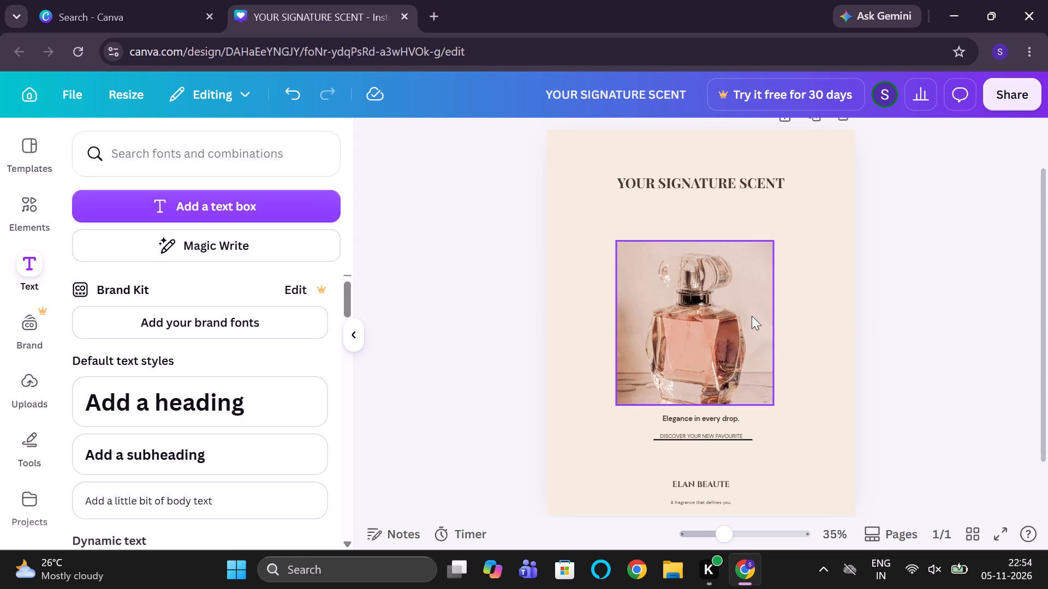
# Move the cropped bottle photo up, leaving a gap of about 136 px below the YOUR SIGNATURE SCENT headline.
pyautogui.moveTo(728, 318); pyautogui.dragTo(727, 309)
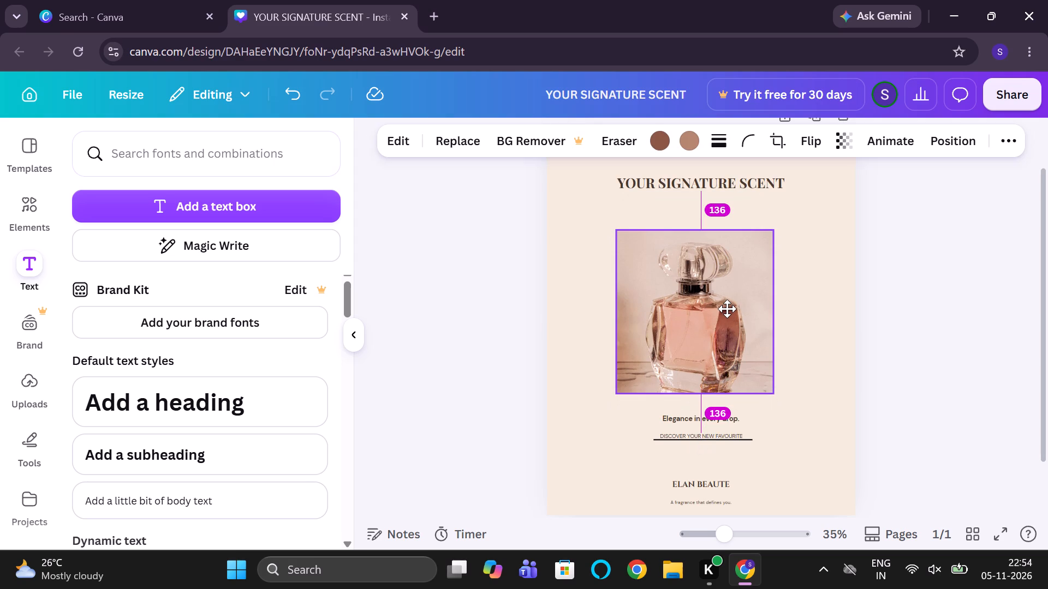
pyautogui.moveTo(727, 309); pyautogui.dragTo(727, 308)
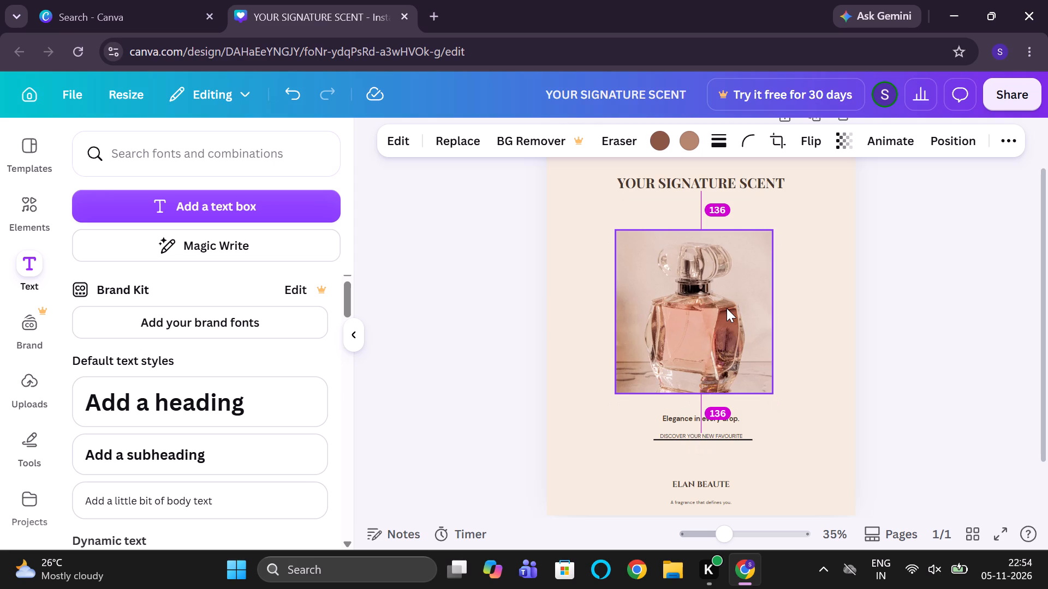
# Set the font size of the ELAN BEAUTE brand name to 24.
pyautogui.click(683, 485)
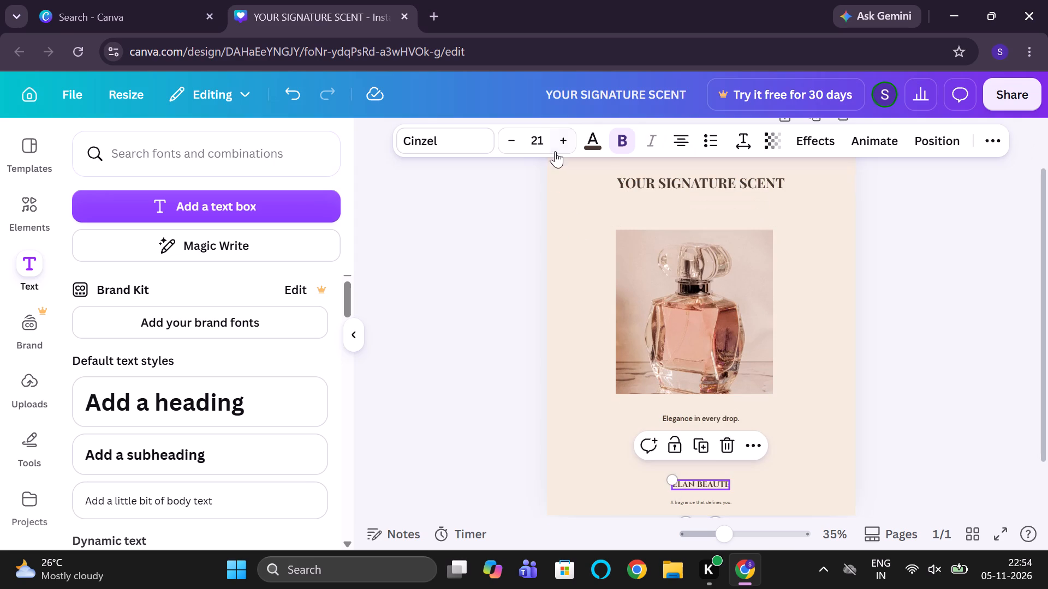
pyautogui.click(555, 149)
pyautogui.click(555, 149)
pyautogui.click(555, 149)
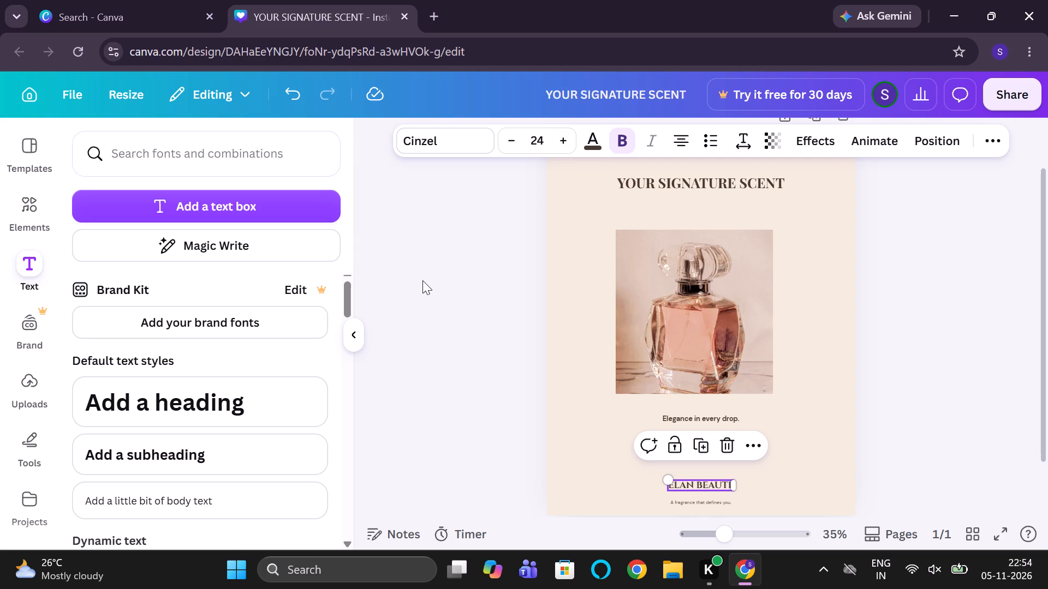
pyautogui.click(959, 256)
# Set the font size of the tagline "A fragrance that defines you." to 14.
pyautogui.click(715, 503)
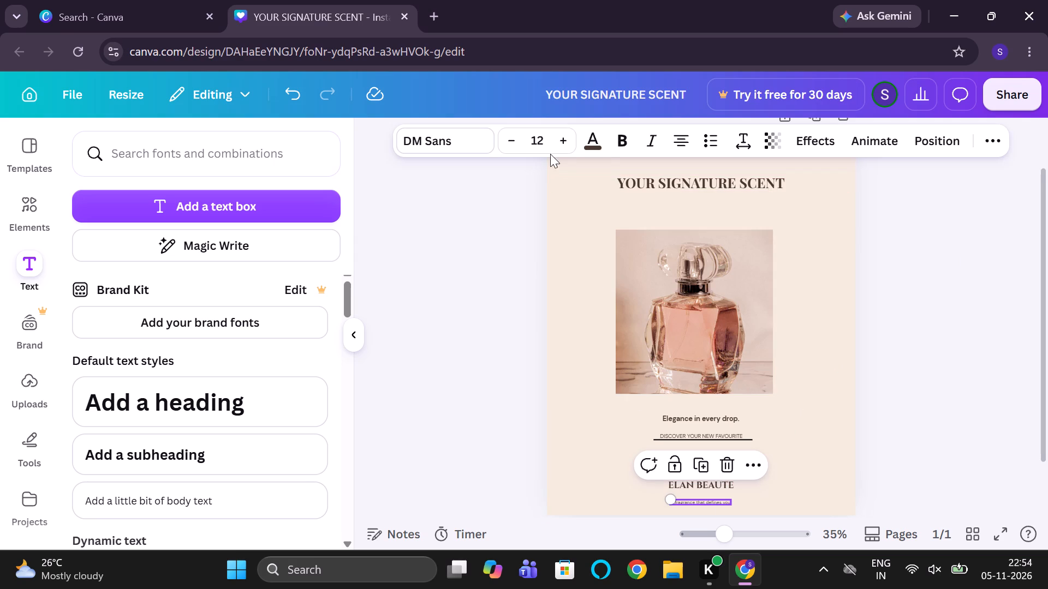
pyautogui.doubleClick(553, 151)
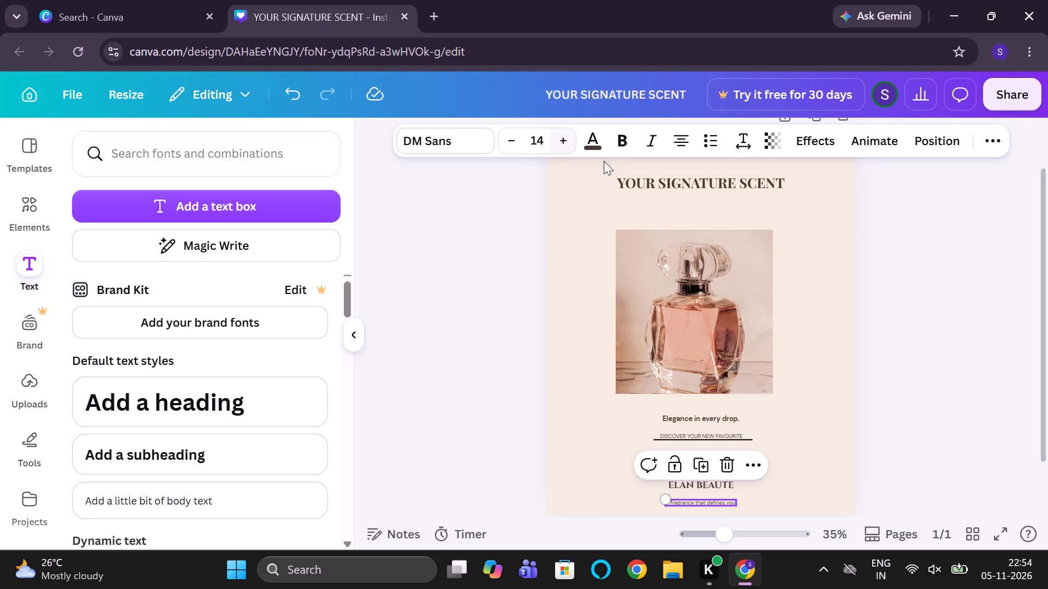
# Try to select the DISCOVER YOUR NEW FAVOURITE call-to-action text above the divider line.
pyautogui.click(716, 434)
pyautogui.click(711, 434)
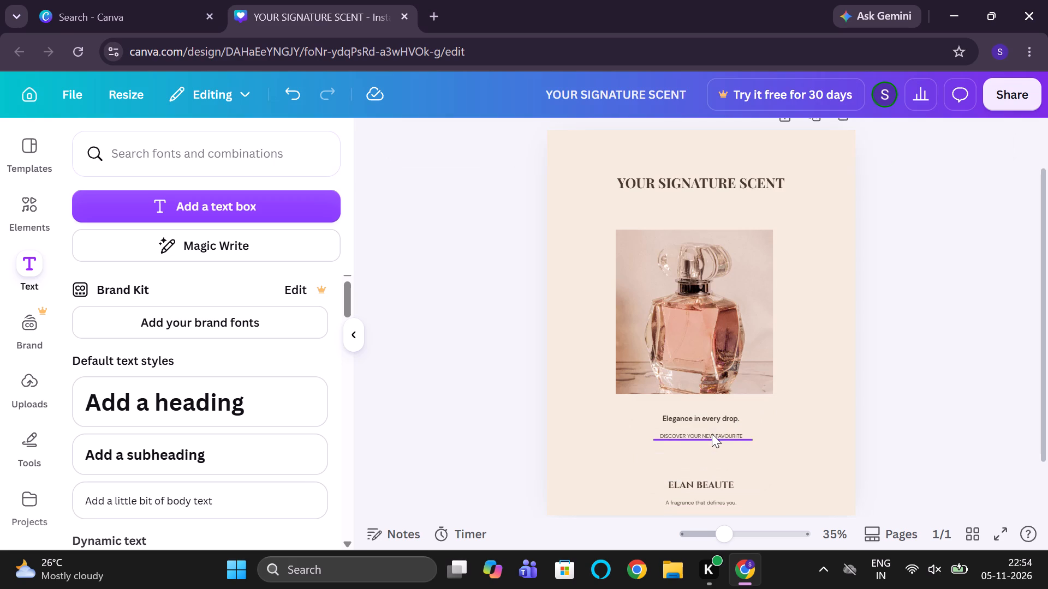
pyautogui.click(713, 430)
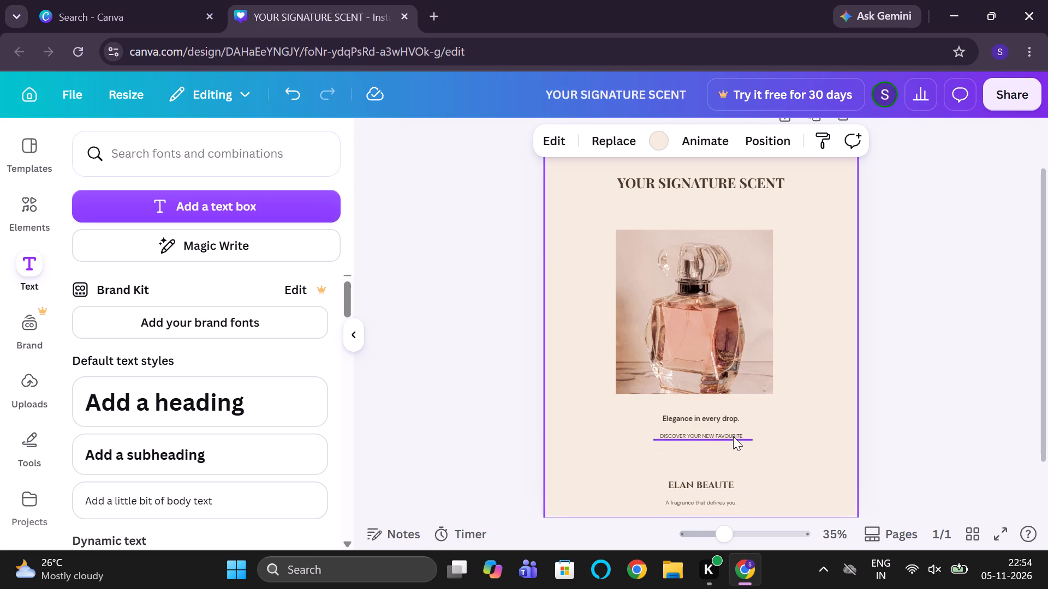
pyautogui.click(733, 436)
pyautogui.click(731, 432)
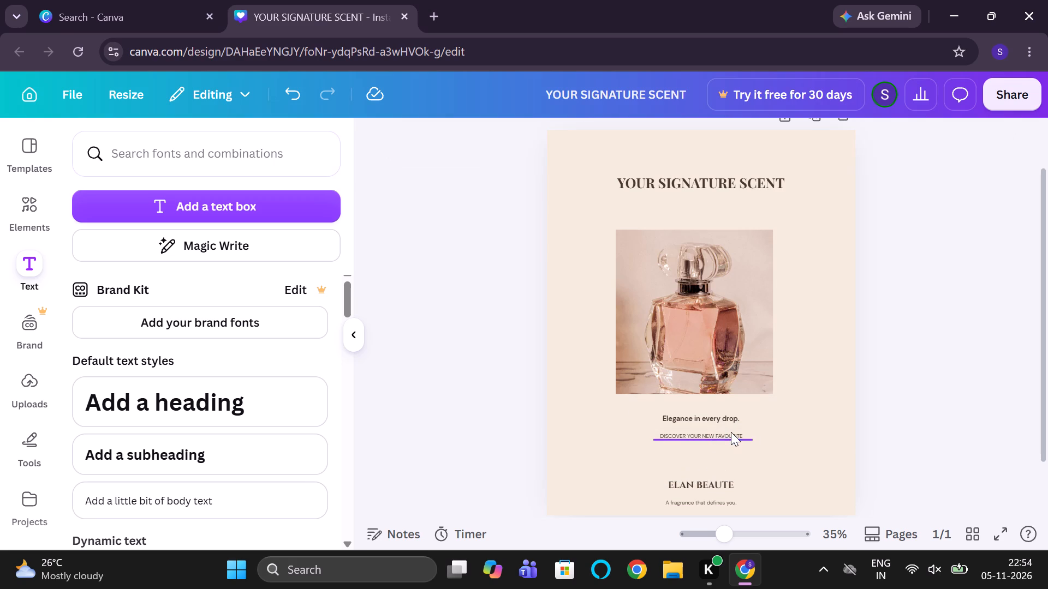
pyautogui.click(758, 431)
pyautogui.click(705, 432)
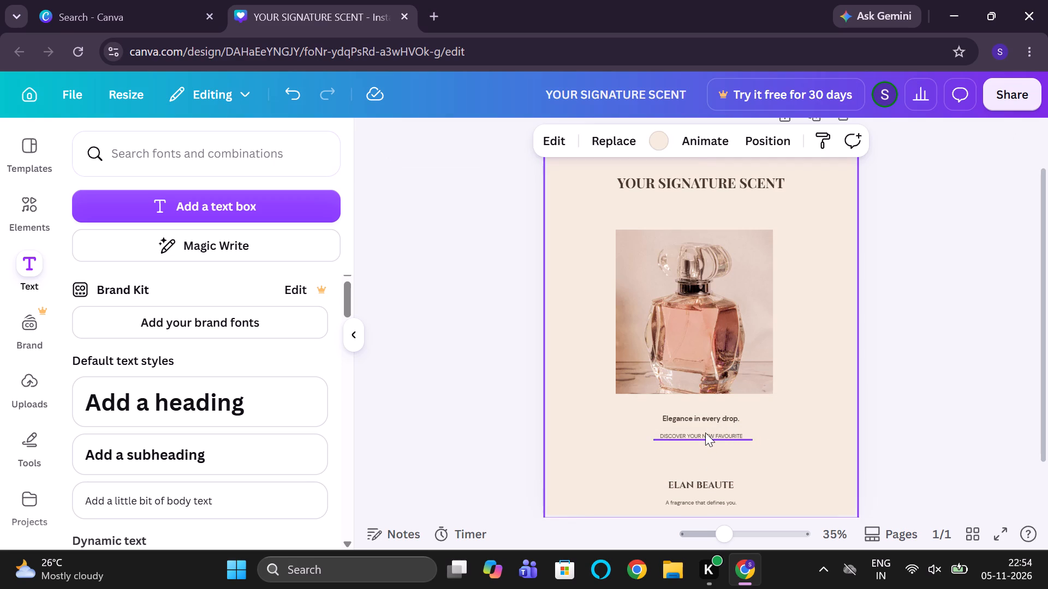
# Set the font size of the tagline "Elegance in every drop." to 20.
pyautogui.click(675, 420)
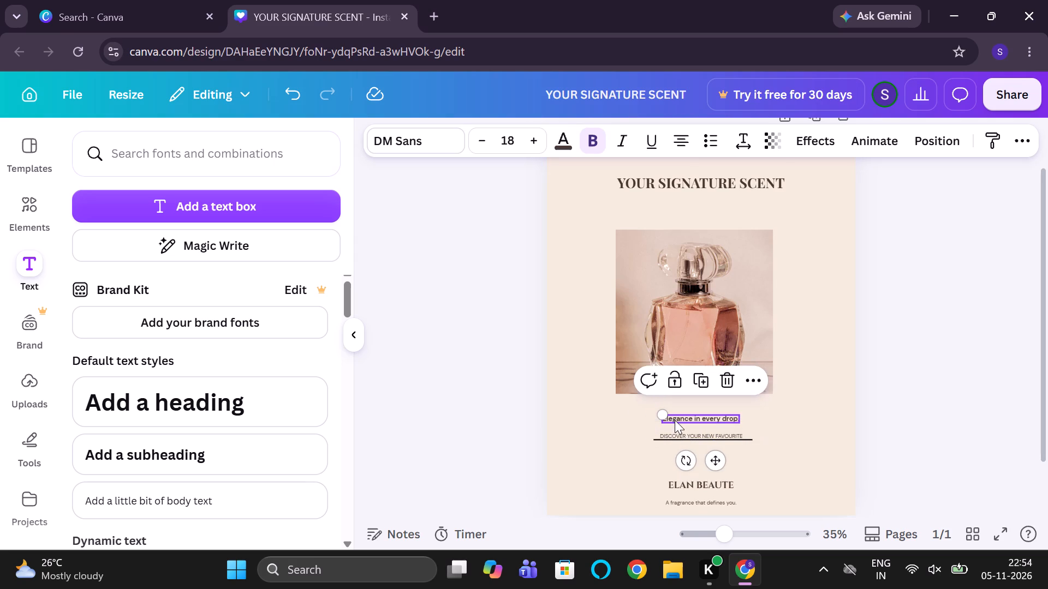
pyautogui.doubleClick(527, 141)
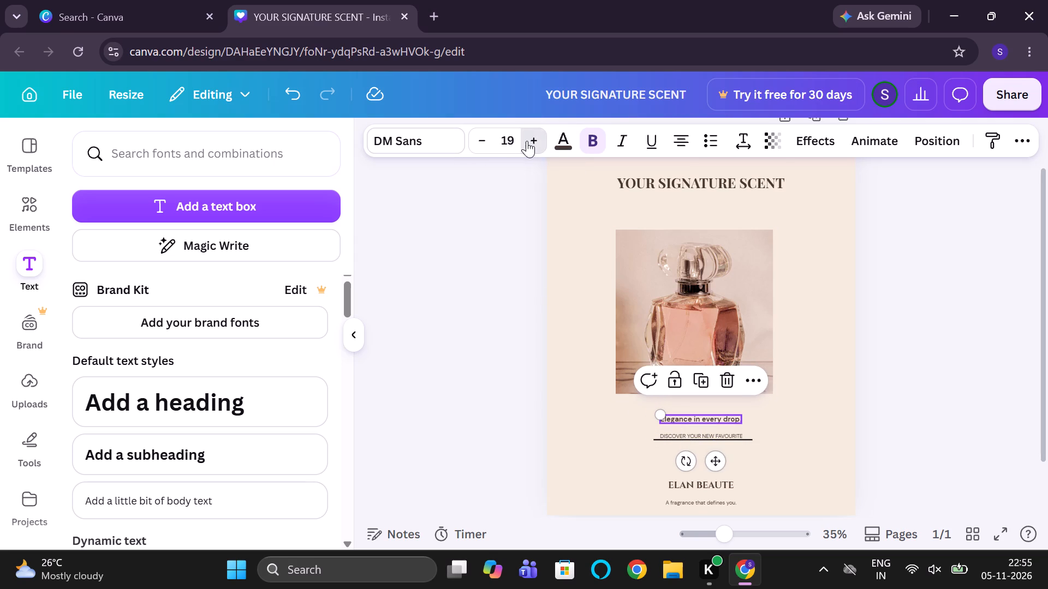
pyautogui.click(897, 375)
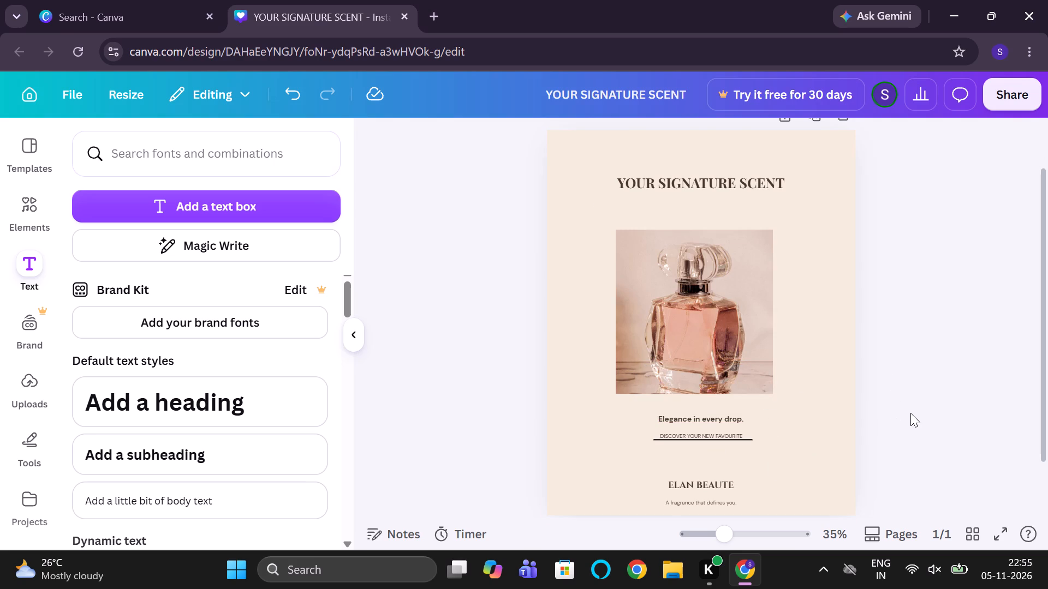
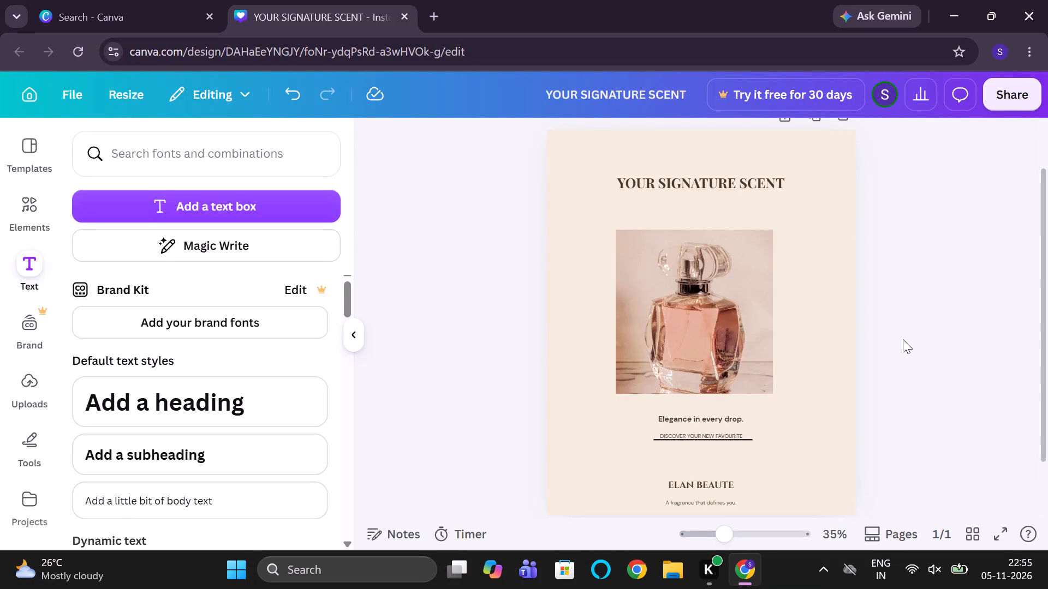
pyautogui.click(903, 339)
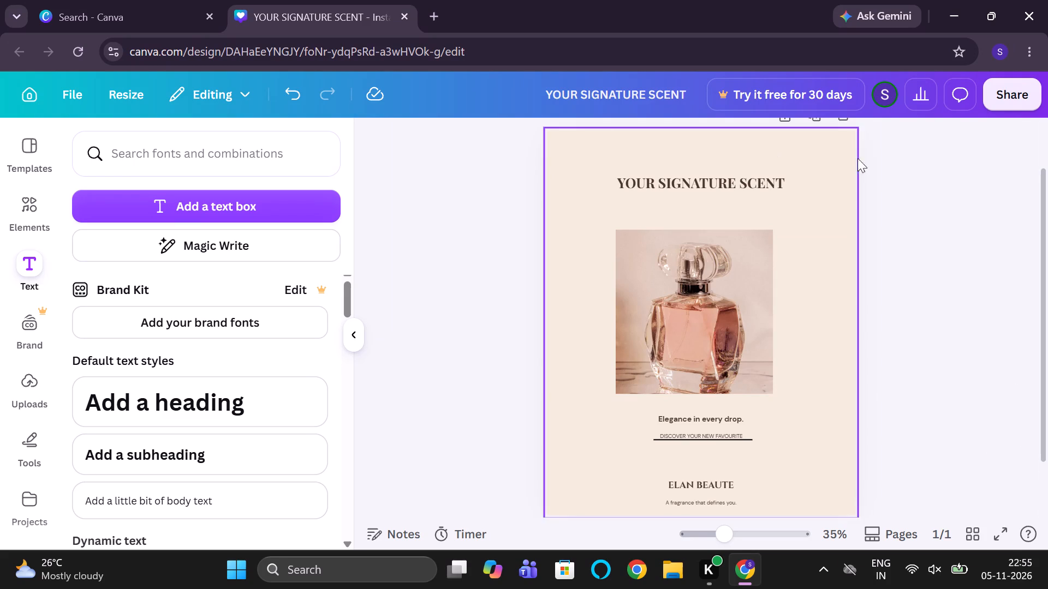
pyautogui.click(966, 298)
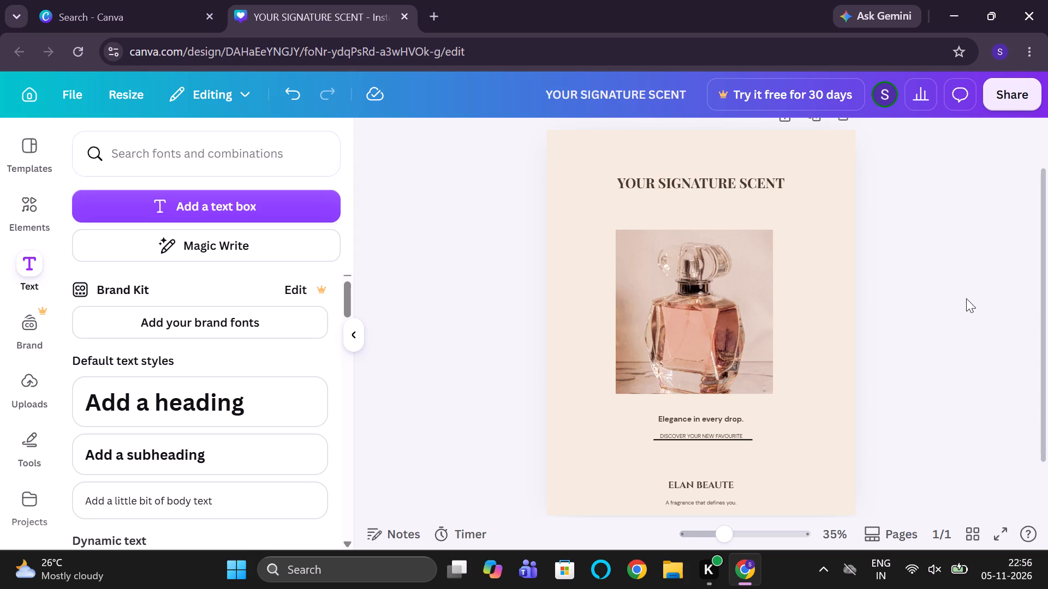
# Look through the sharing and publishing options for the design, including the WhatsApp option, and return to the canvas.
pyautogui.click(1015, 107)
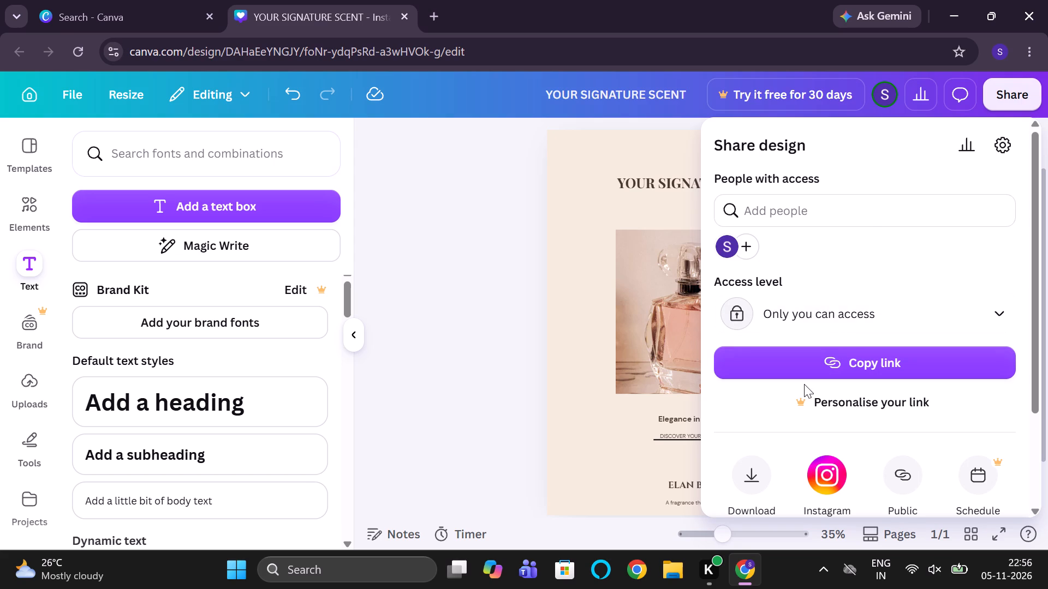
pyautogui.scroll(-2, 804, 384)
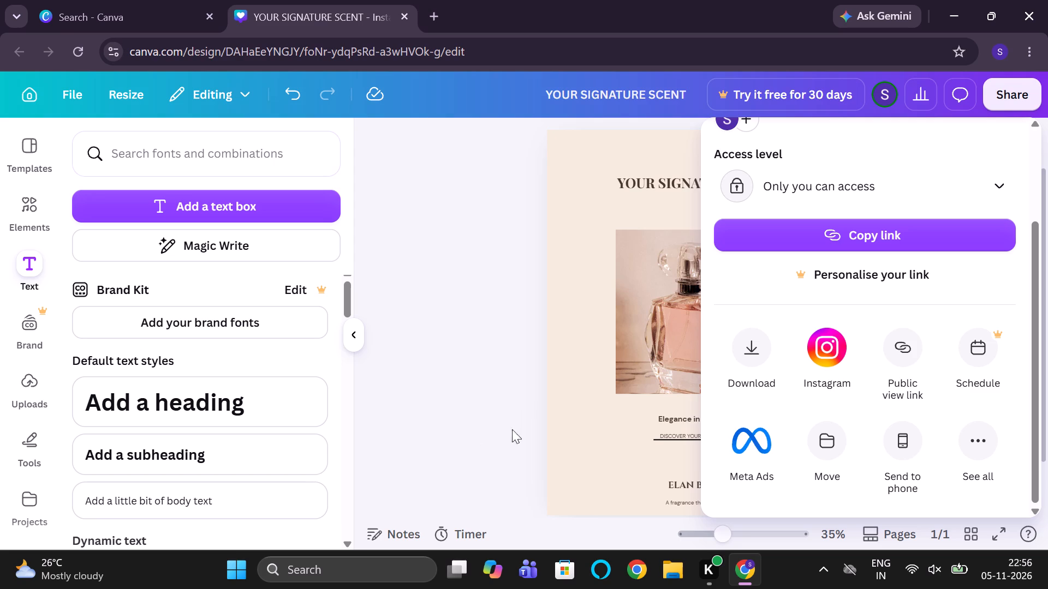
pyautogui.click(969, 431)
pyautogui.scroll(-3, 969, 431)
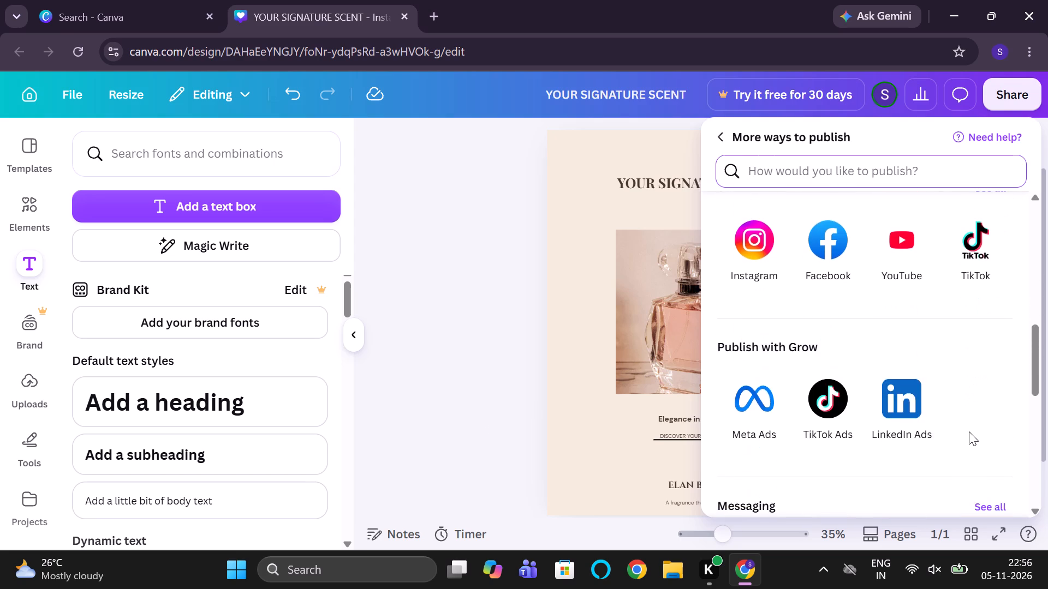
pyautogui.scroll(-5, 969, 431)
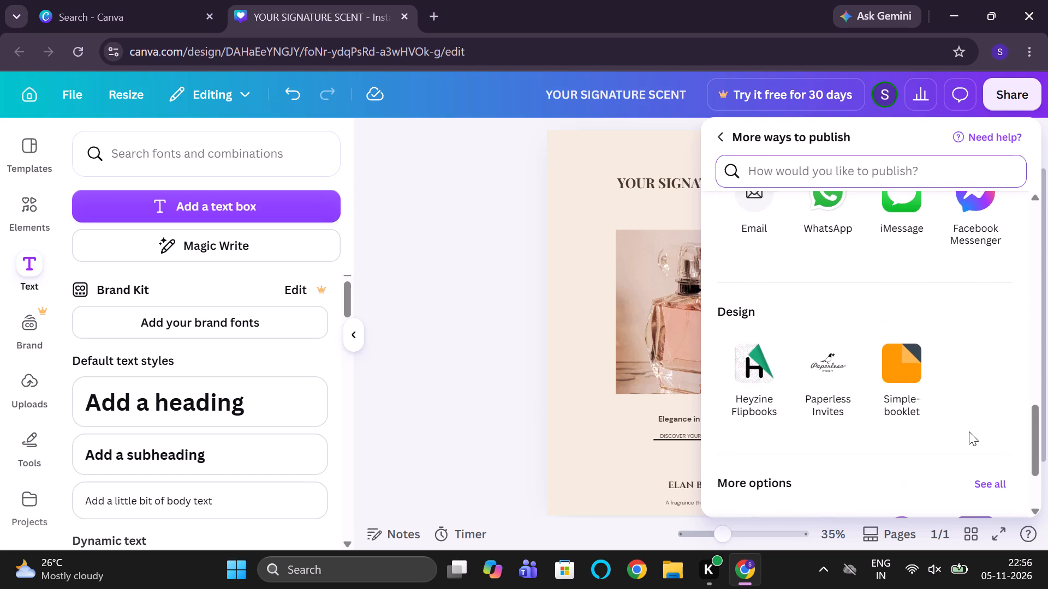
pyautogui.scroll(2, 969, 431)
pyautogui.click(837, 305)
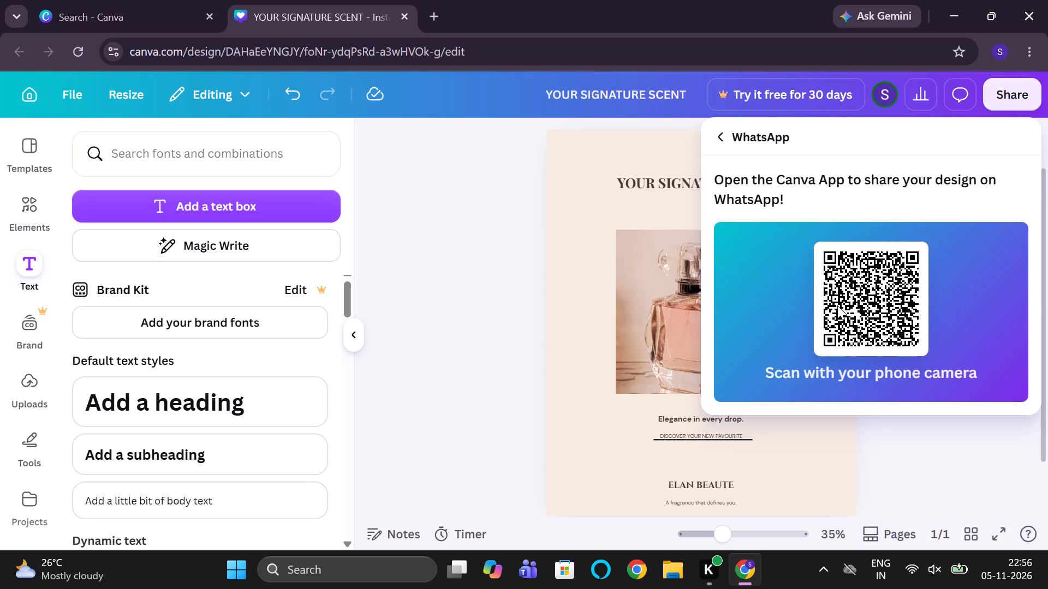
pyautogui.click(930, 462)
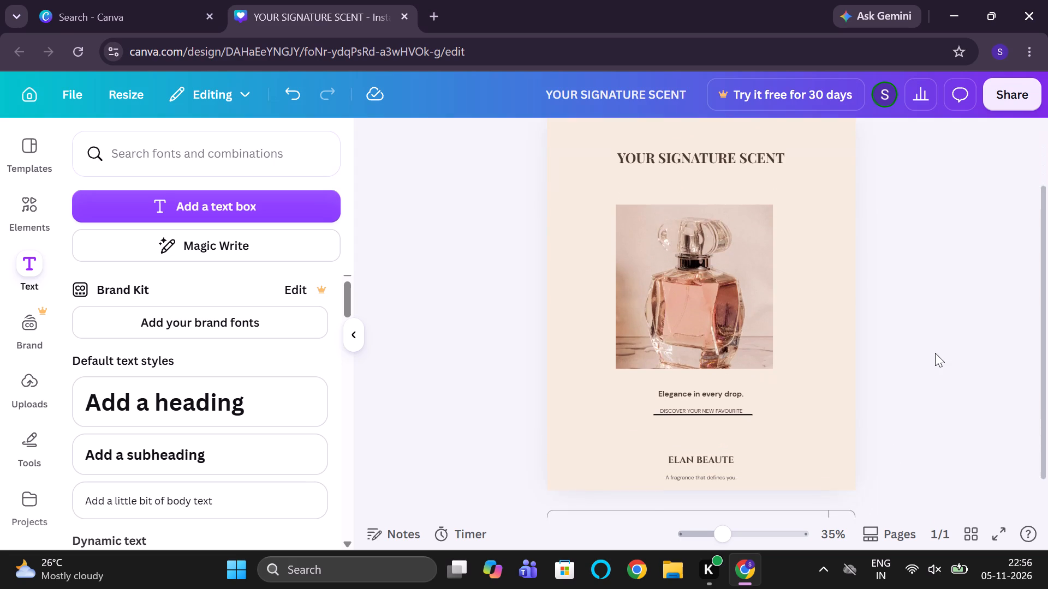
# Present the perfume post in full screen to review the layout, and check the available Magic Shortcuts.
pyautogui.click(992, 536)
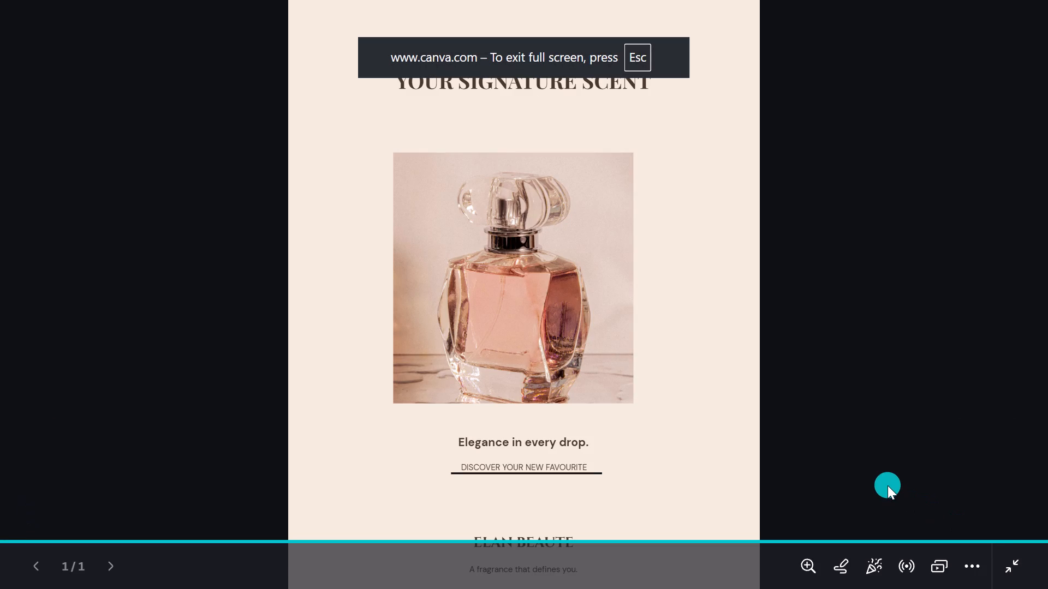
pyautogui.click(884, 466)
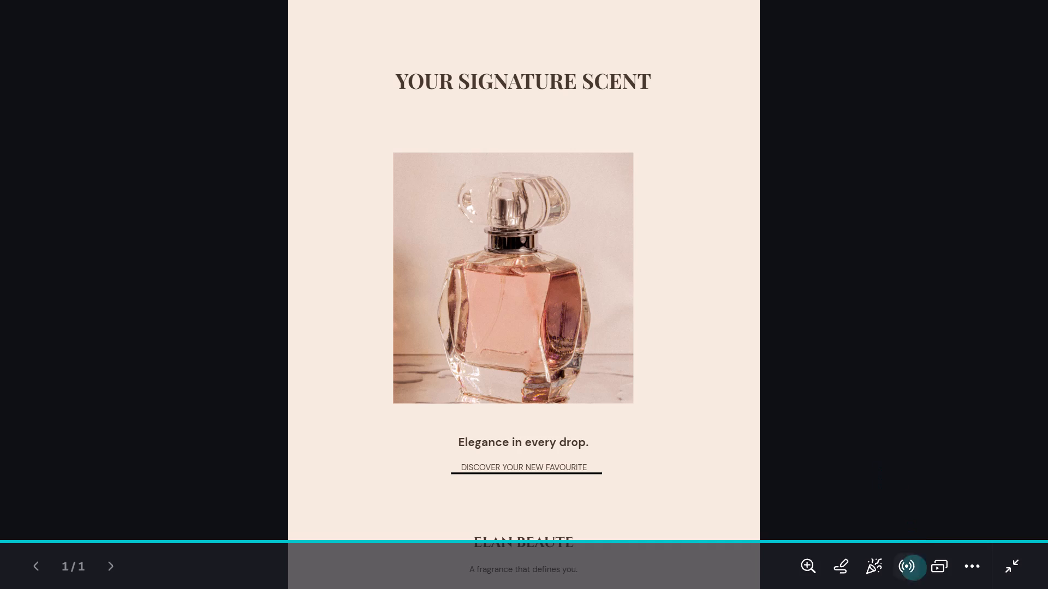
pyautogui.click(875, 570)
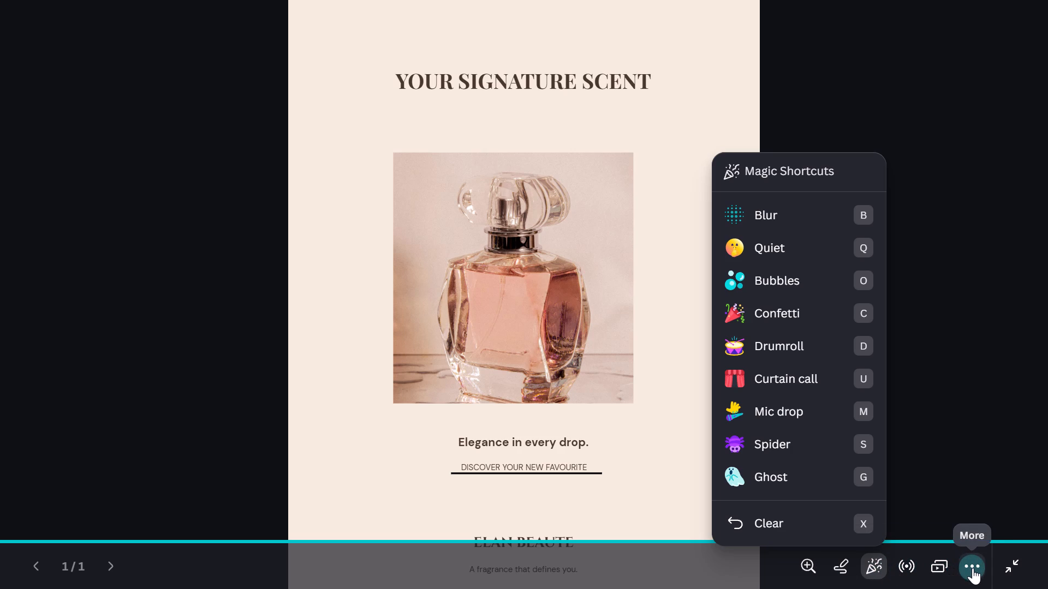
pyautogui.click(997, 408)
pyautogui.click(997, 408)
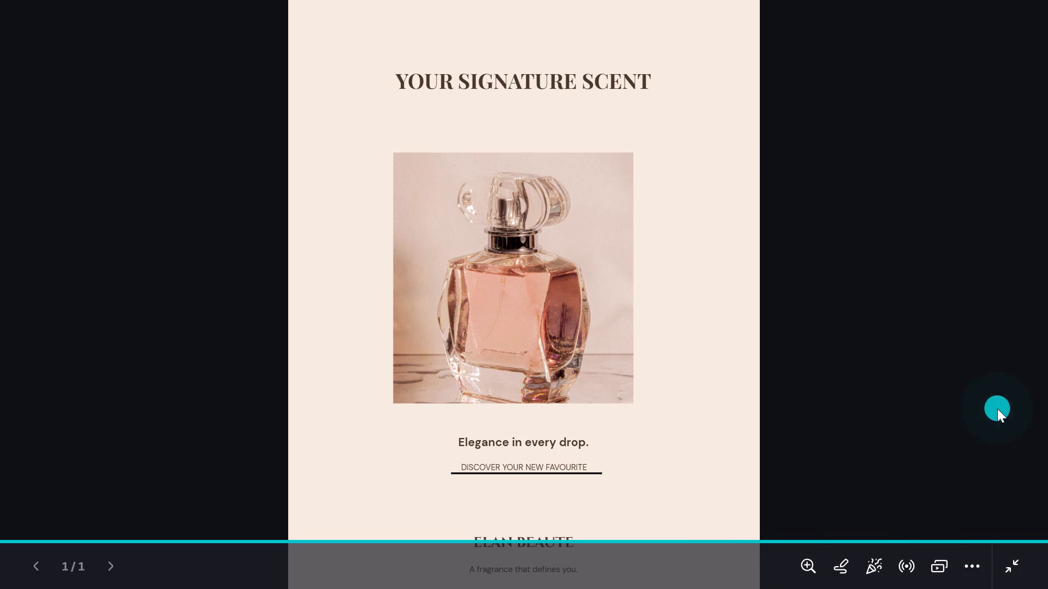
pyautogui.hscroll(2, 997, 408)
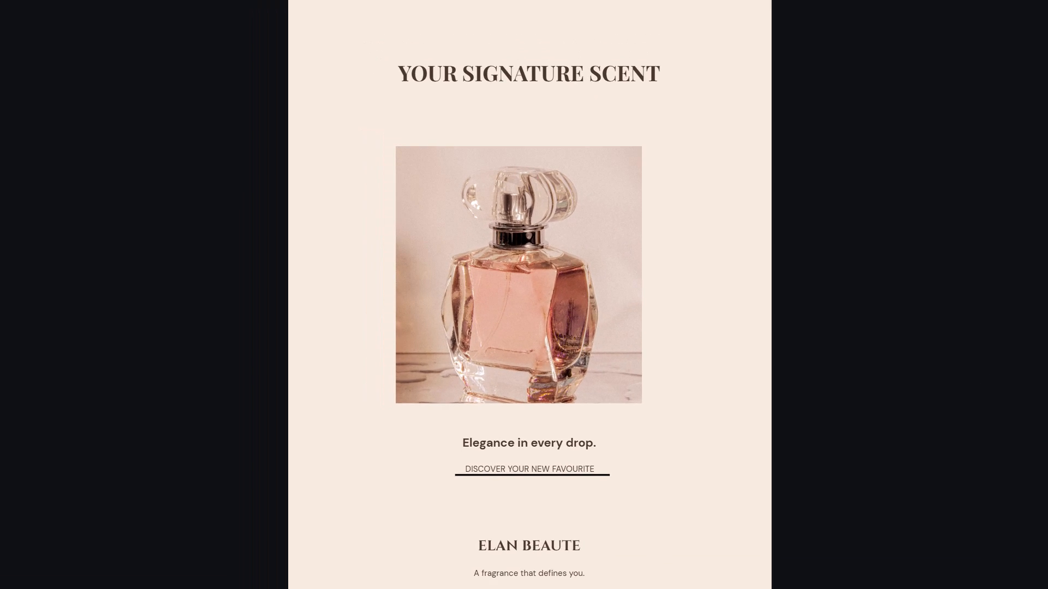
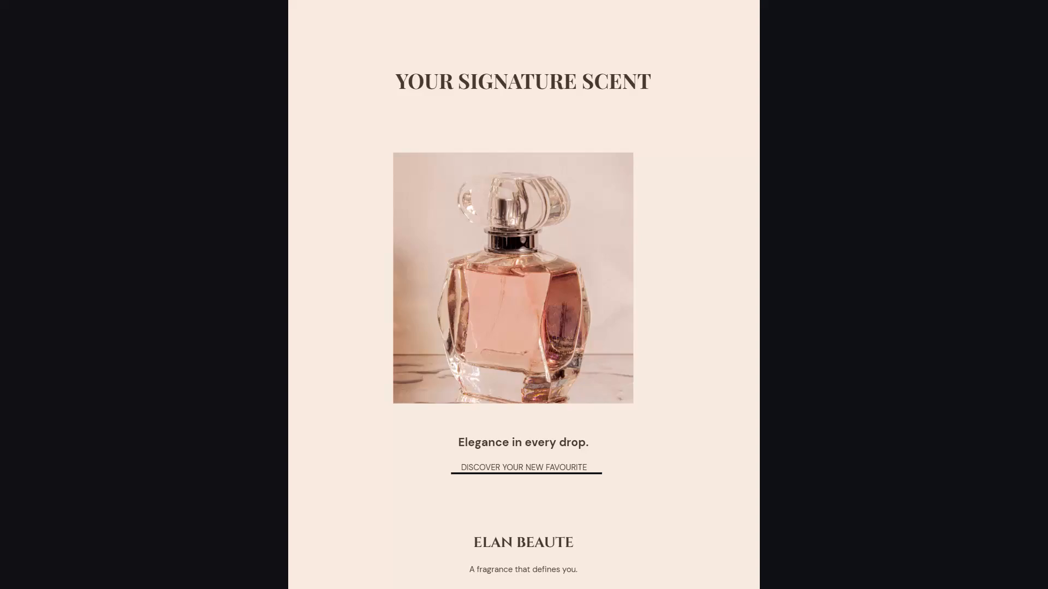
# Leave the full-screen preview of the perfume post and return to the editing canvas with nothing selected.
pyautogui.scroll(5, 997, 408)
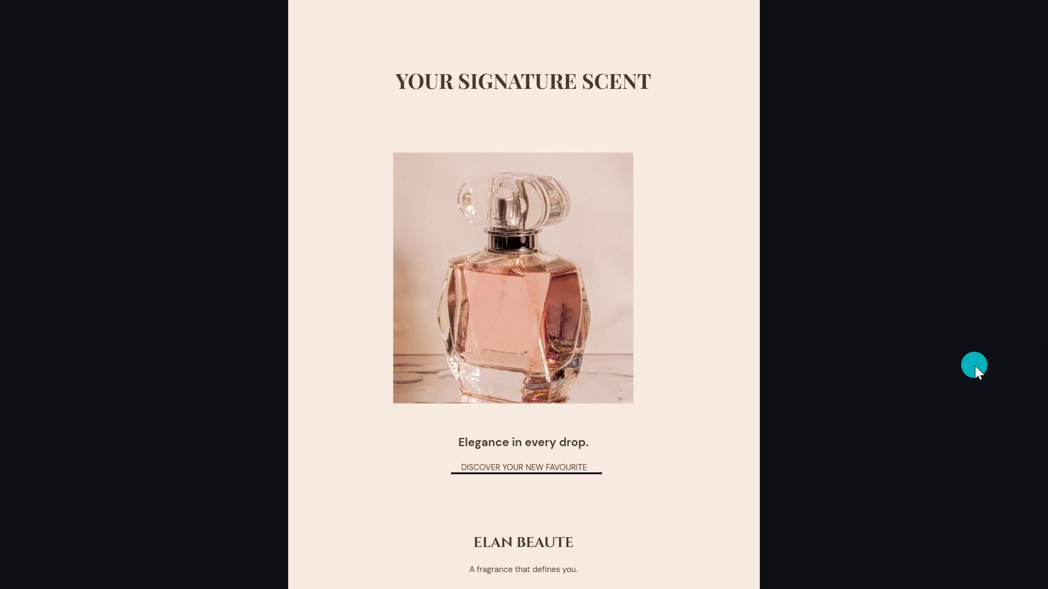
pyautogui.press('Escape')
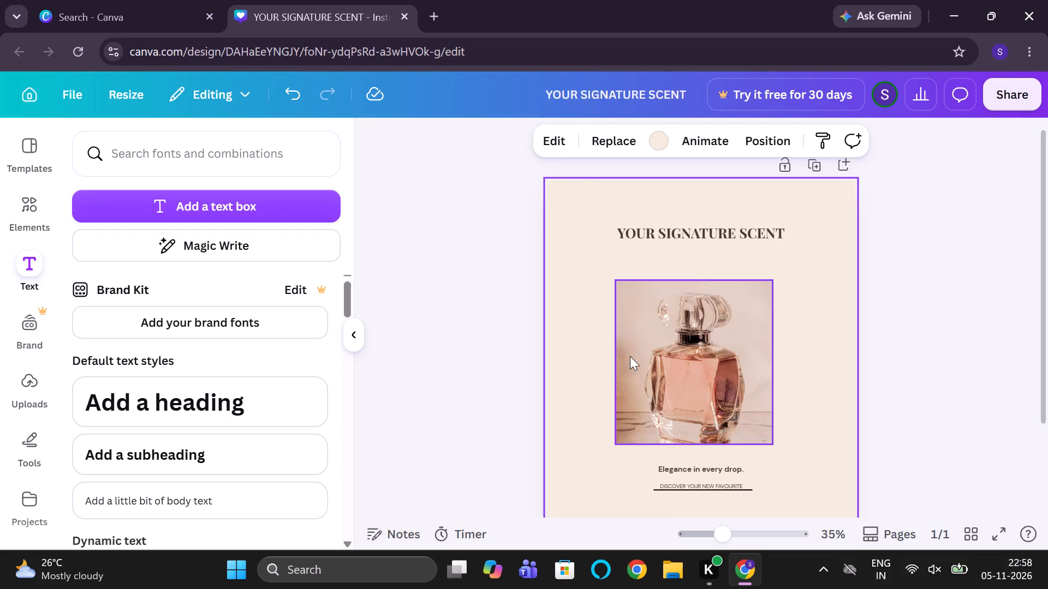
pyautogui.click(403, 313)
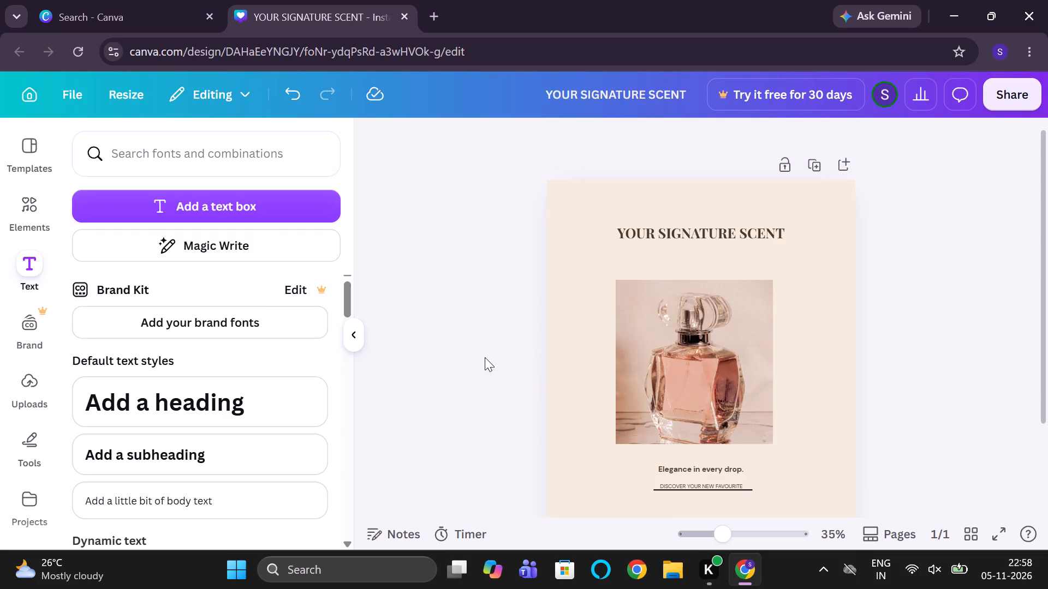